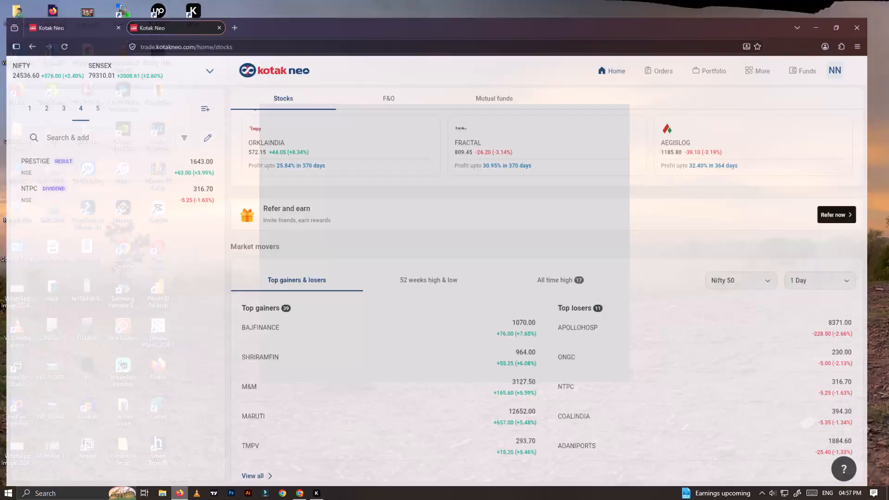
Browse the market movers, checking the Nifty 50 top gainers and losers and the all-time-high list.
click(429, 270)
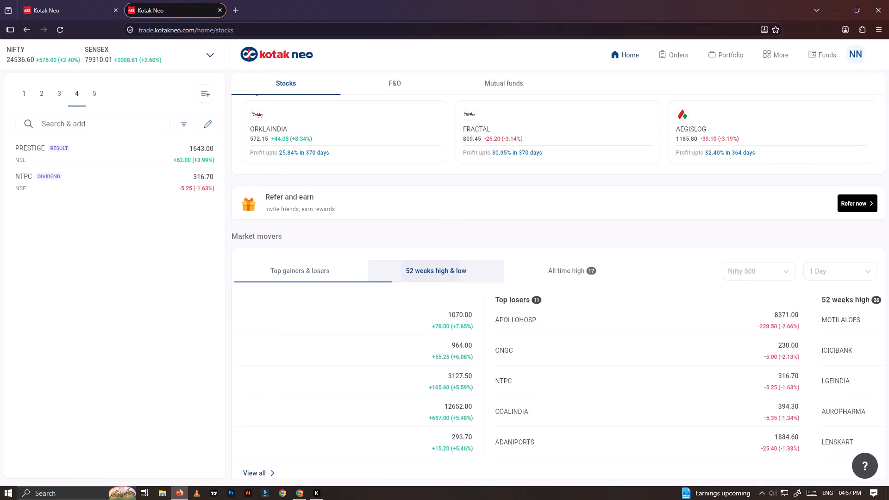
click(314, 271)
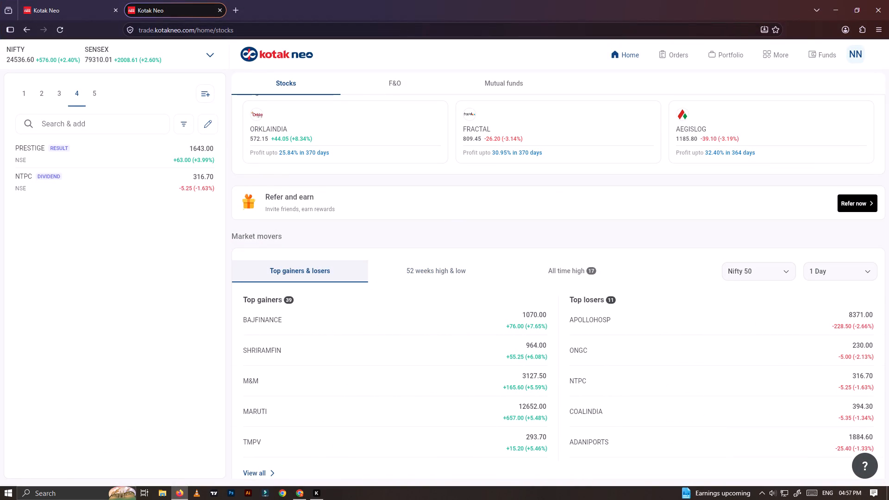
scroll(318, 294, down, 3)
scroll(344, 415, down, 1)
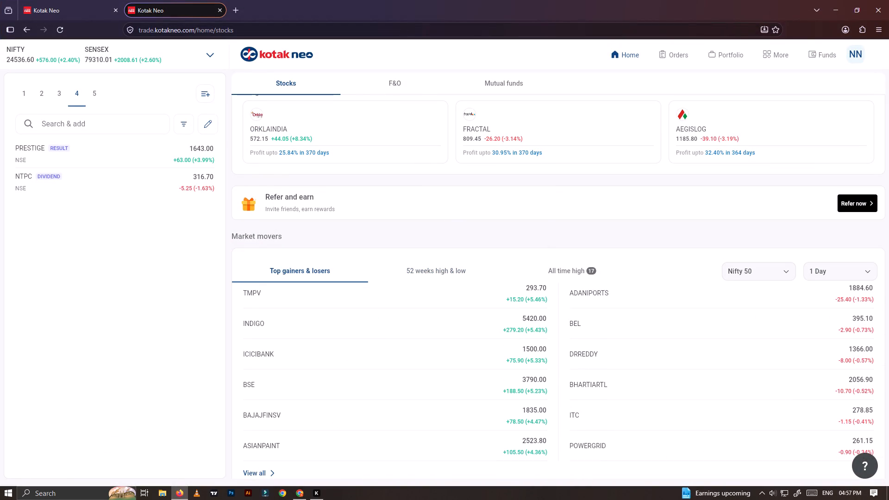
scroll(344, 415, down, 1)
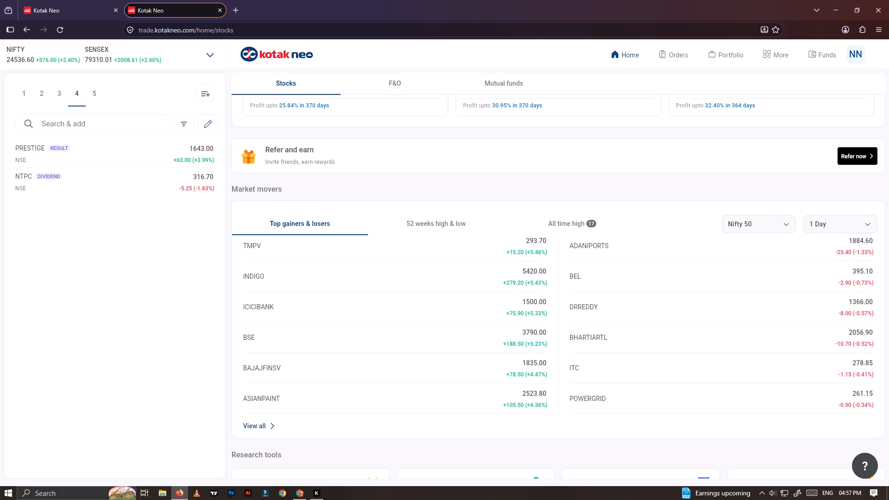
click(581, 221)
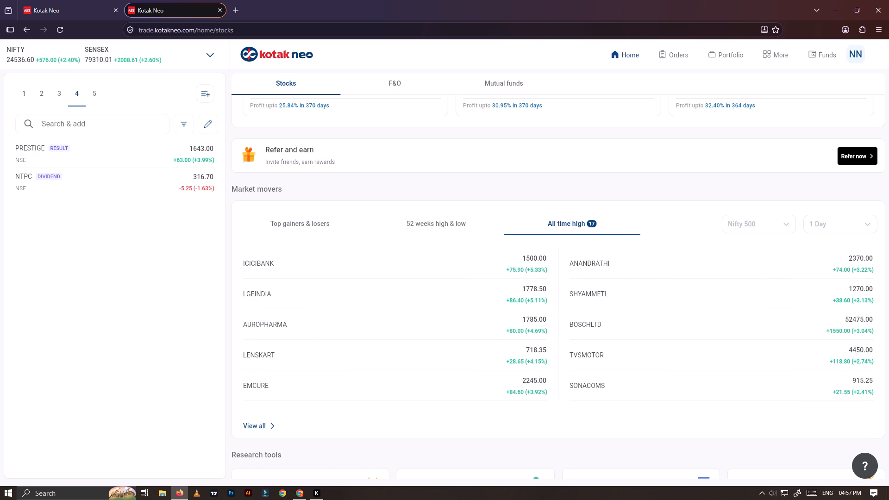
Open Lenskart from the all-time-high list, view its detailed chart, and return to the stock overview.
click(245, 359)
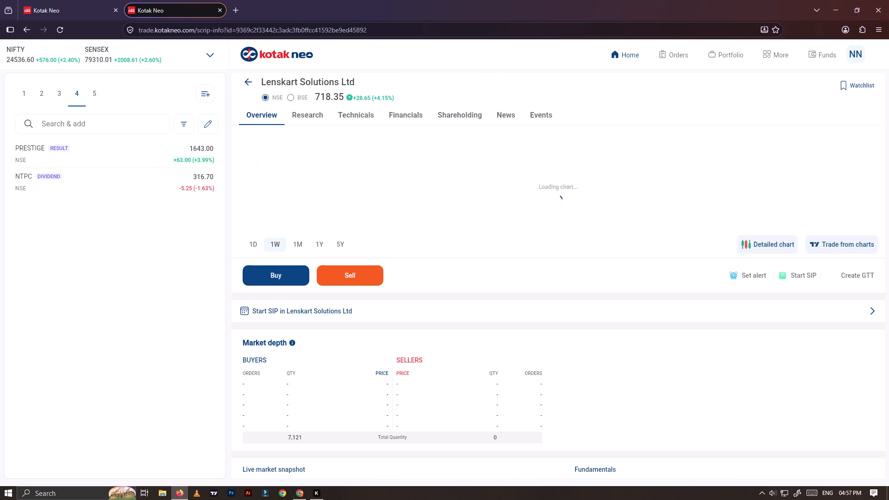
click(786, 250)
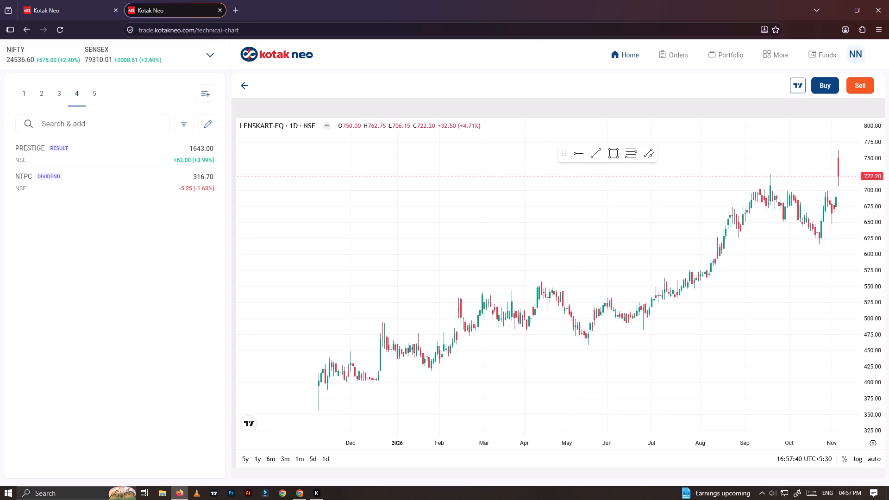
click(246, 87)
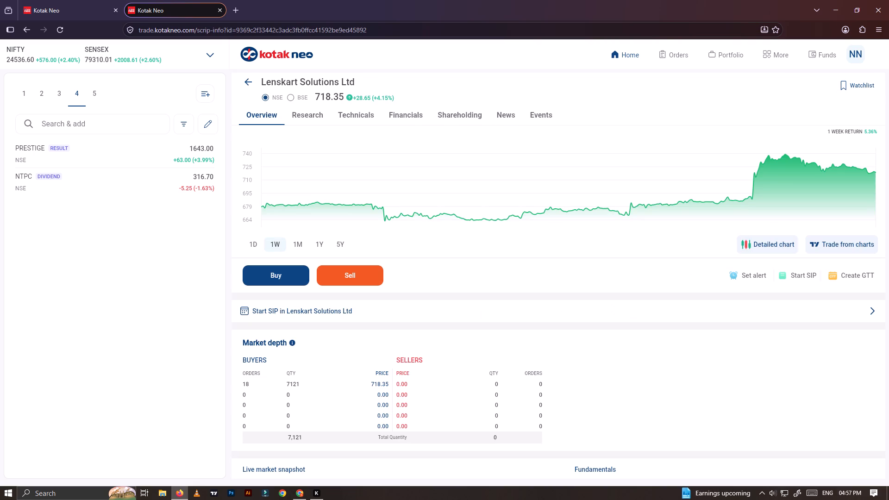
Search for "len" and add the NSE listing of Lenskart Solutions Ltd to a watchlist.
click(94, 121)
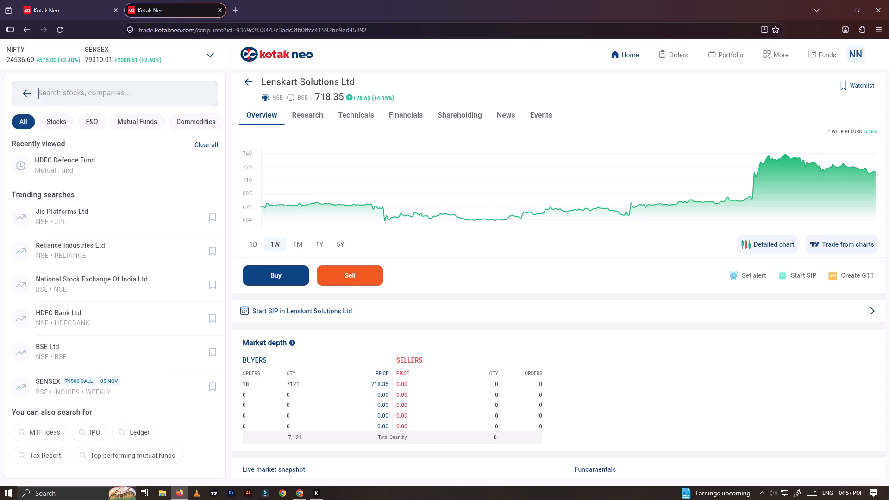
key(l)
text(en)
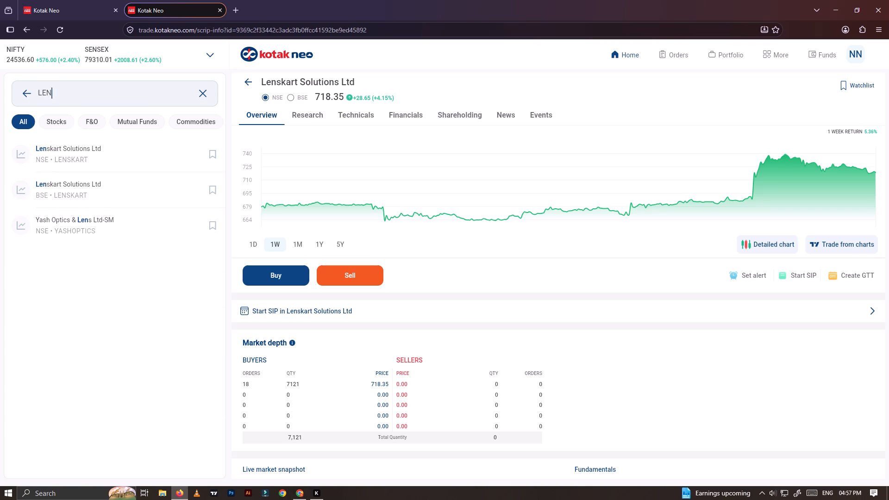
click(211, 156)
click(159, 316)
Open the NSE Lenskart chart and examine its daily price history up to the latest candles.
click(189, 161)
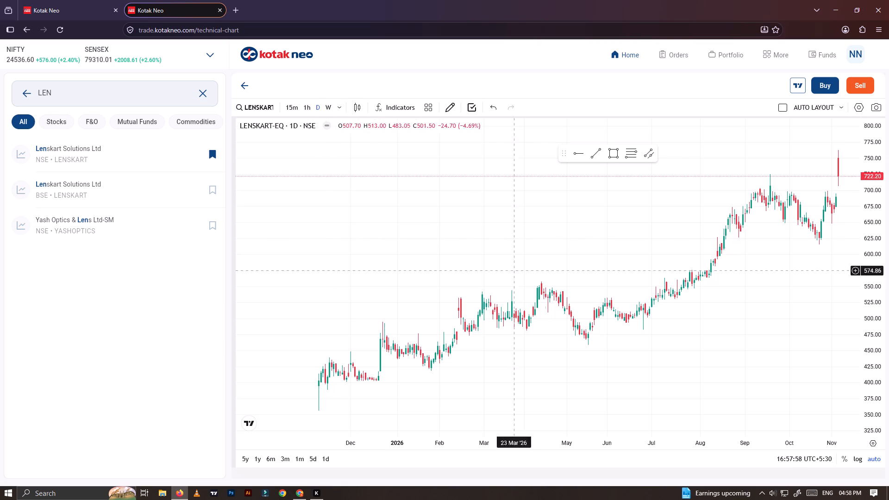
scroll(607, 311, down, 5)
scroll(670, 319, down, 6)
drag(868, 191, 863, 310)
scroll(759, 288, up, 6)
drag(775, 302, 632, 331)
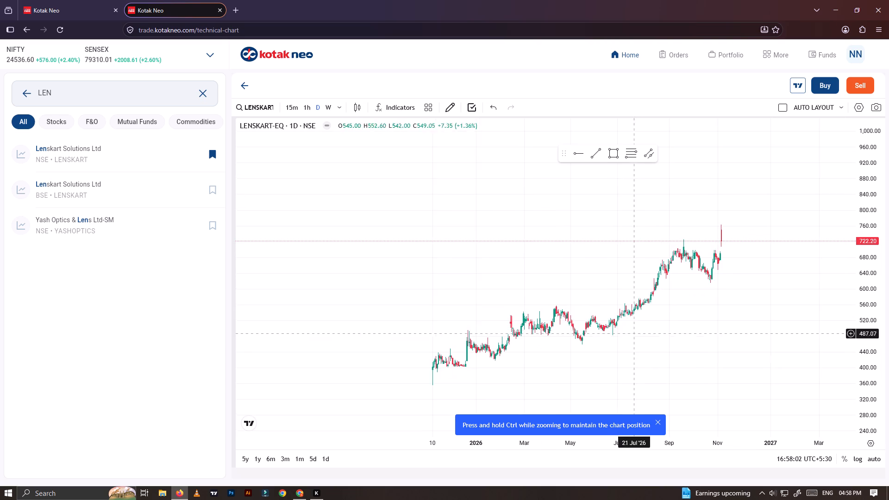
scroll(636, 336, up, 6)
drag(879, 372, 837, 206)
scroll(502, 227, up, 4)
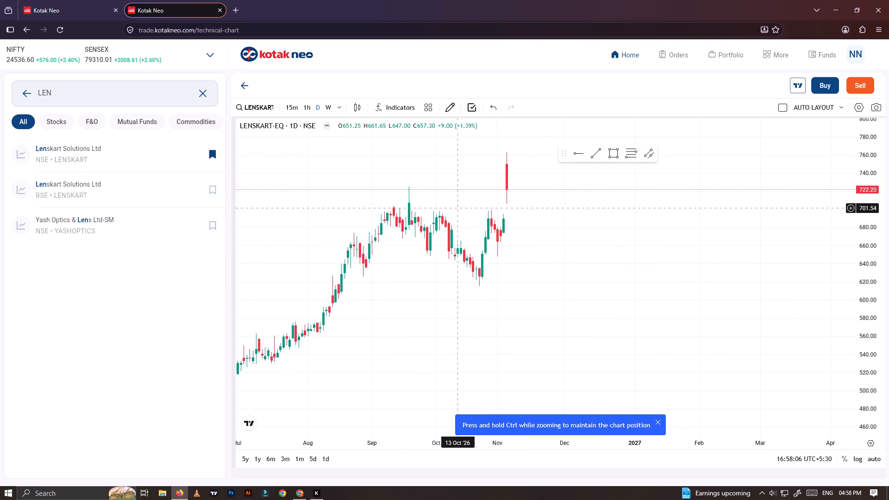
Switch the chart to the weekly interval and draw a horizontal ray at about 558 from the April 2026 high.
click(331, 110)
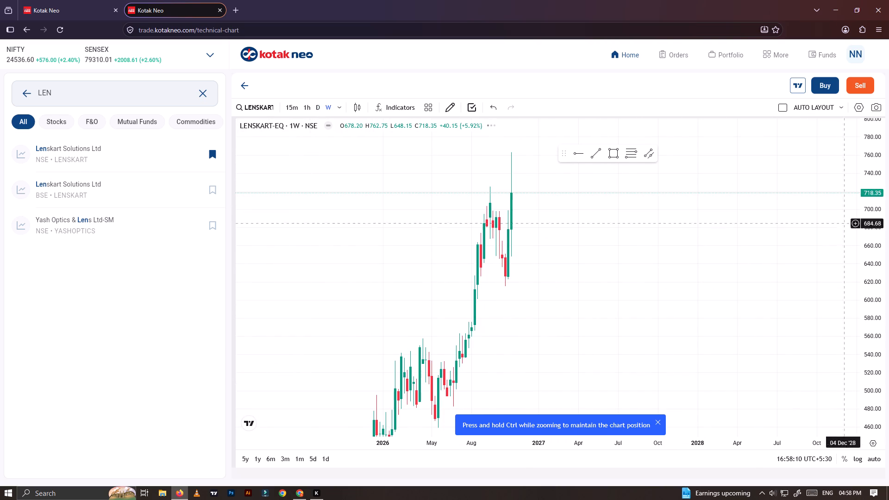
drag(872, 184, 858, 404)
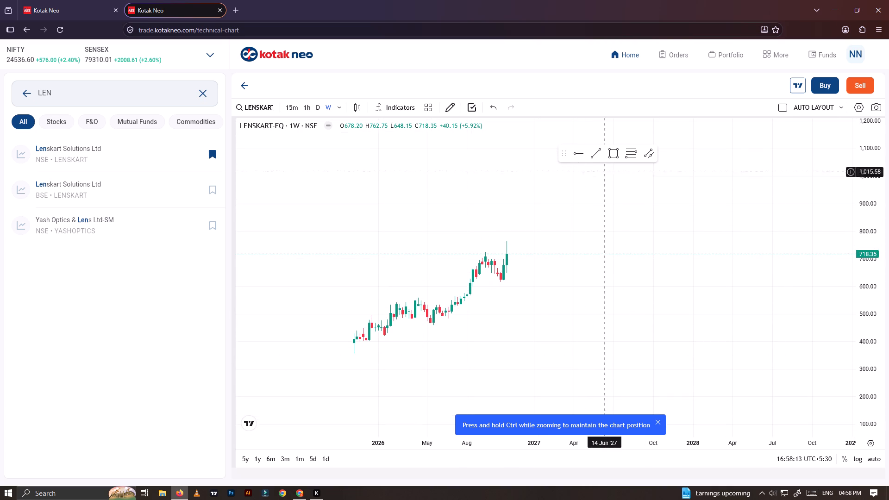
click(584, 158)
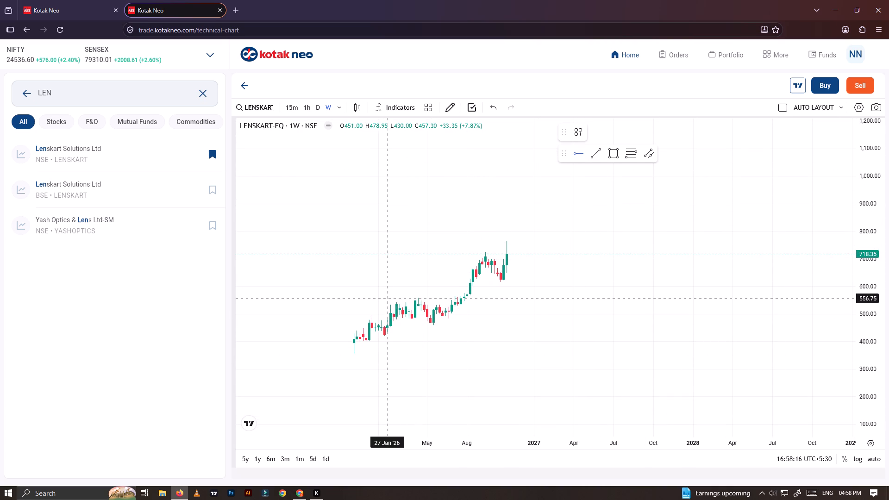
click(413, 298)
Draw a horizontal ray at about 463 starting from 23 Feb 2026 and lock it.
drag(872, 356, 802, 104)
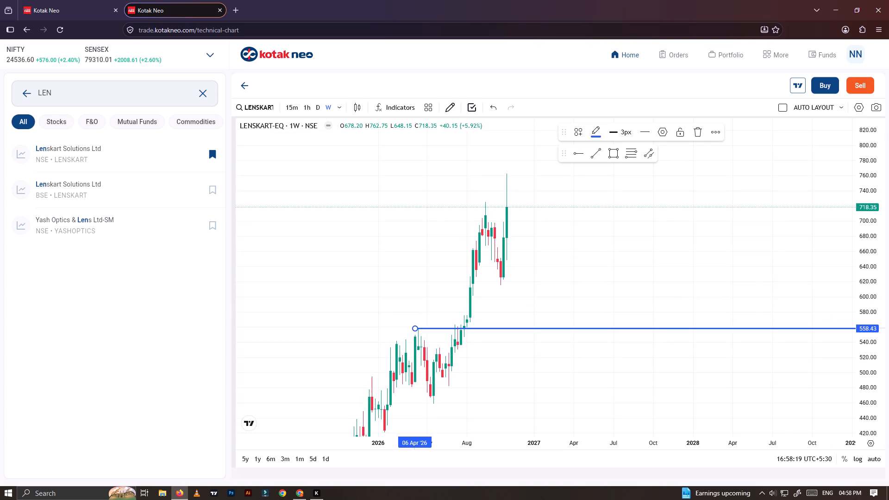
scroll(478, 344, down, 5)
drag(533, 376, 497, 277)
drag(862, 198, 865, 291)
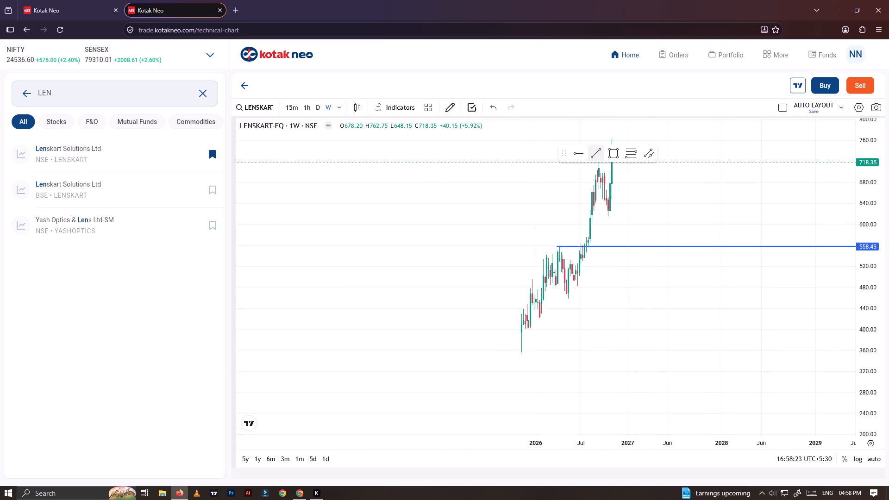
click(576, 157)
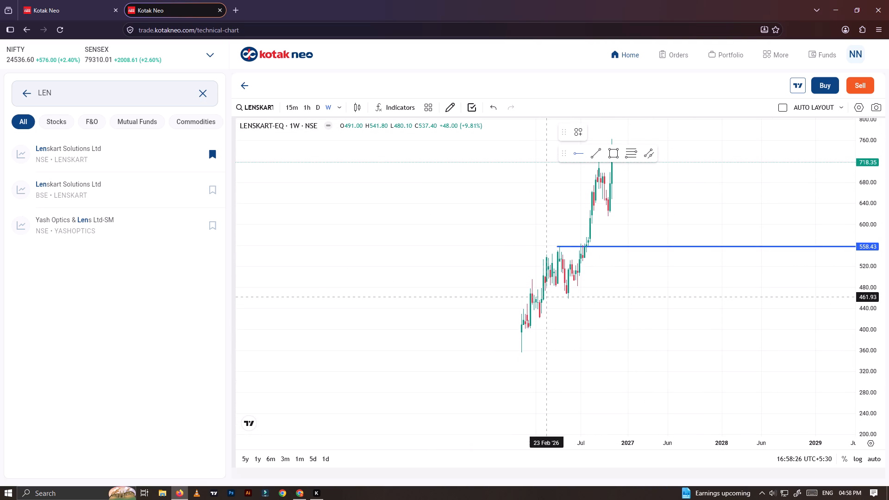
click(547, 296)
click(680, 138)
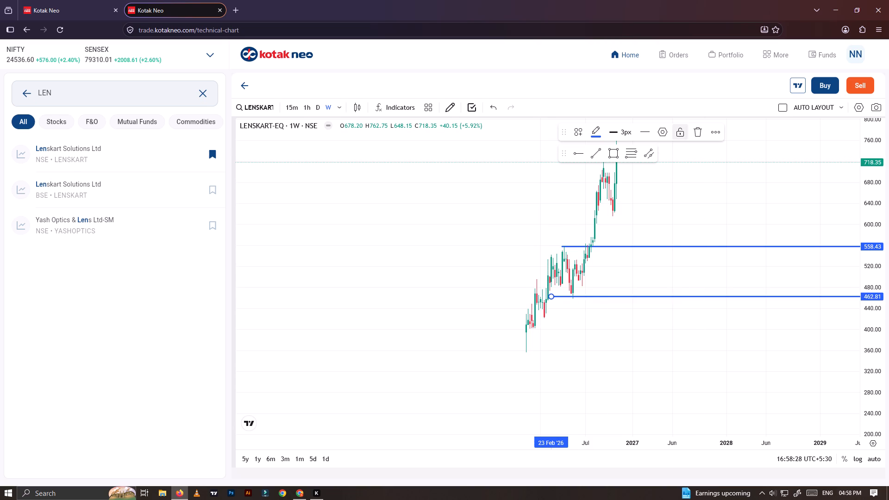
Draw a horizontal ray at about 725 starting from 24 Aug 2026, along the September high, and lock it.
drag(668, 195, 618, 258)
scroll(483, 236, up, 4)
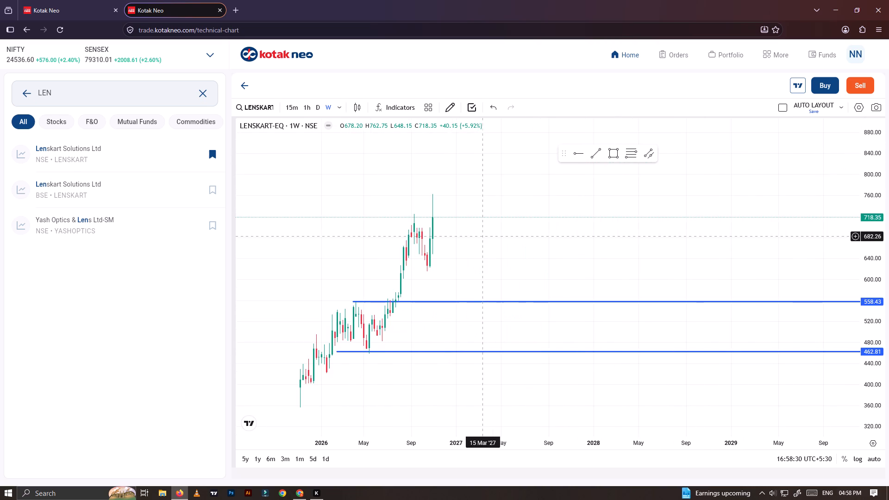
drag(451, 243, 610, 262)
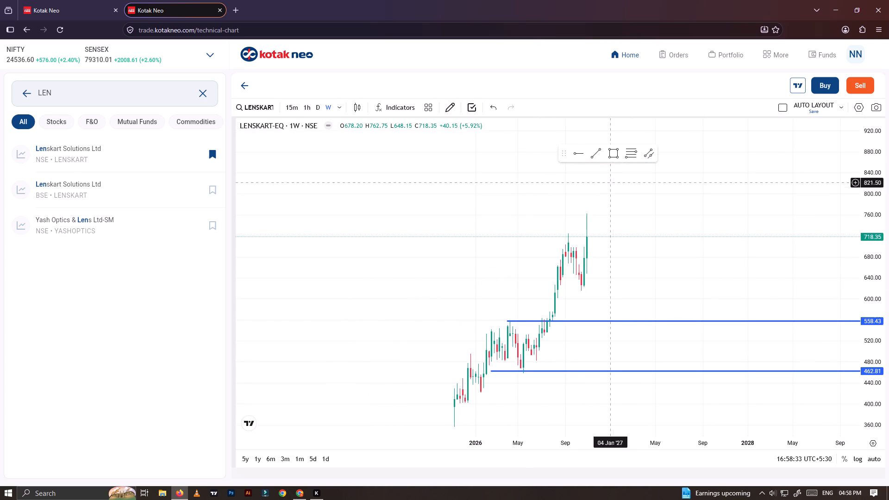
click(583, 152)
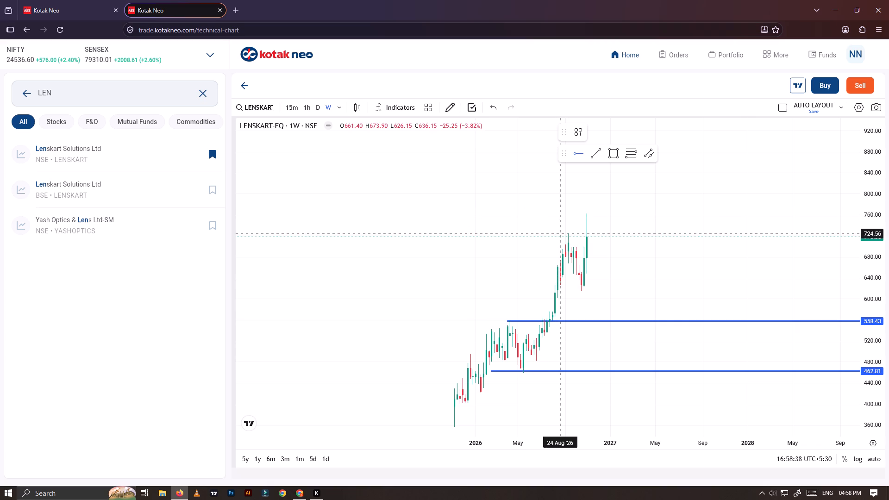
click(560, 233)
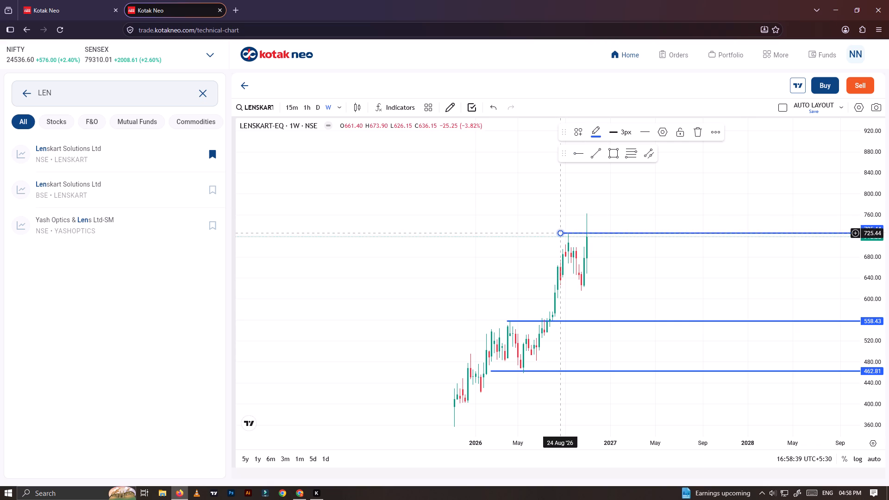
click(676, 135)
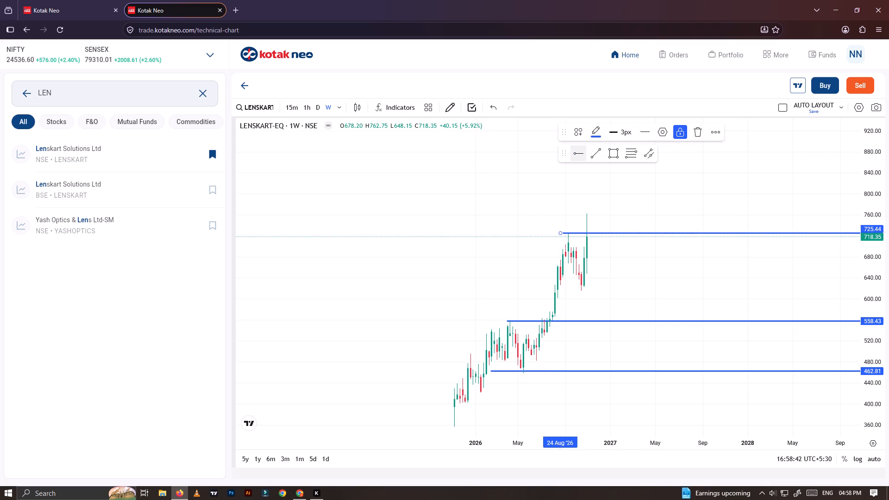
Draw a horizontal ray at about 762 starting from 5 Oct 2026, along the latest candle's high, and lock it.
click(582, 160)
click(577, 213)
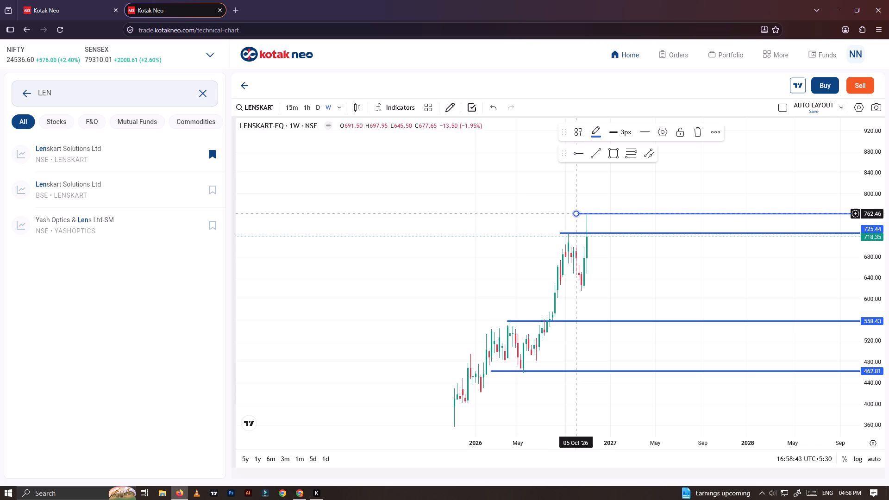
click(679, 135)
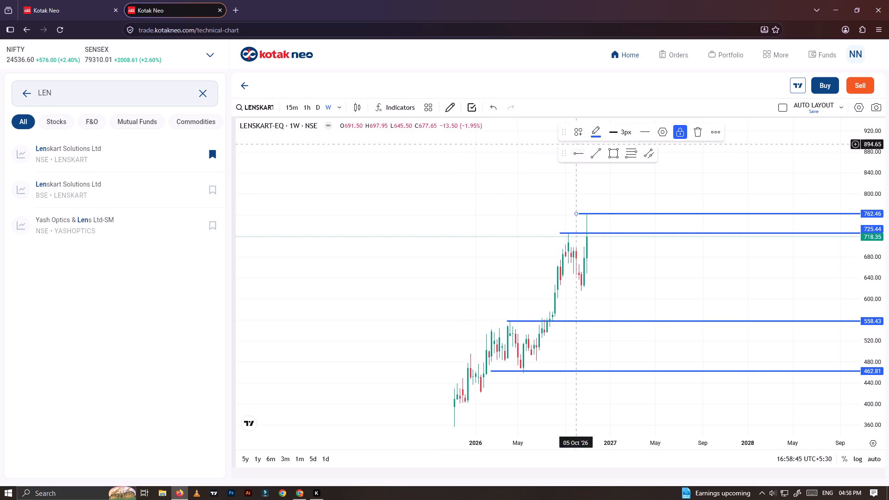
Draw a horizontal ray at about 617 starting from 14 Sep 2026, along the October low, and lock it.
click(581, 156)
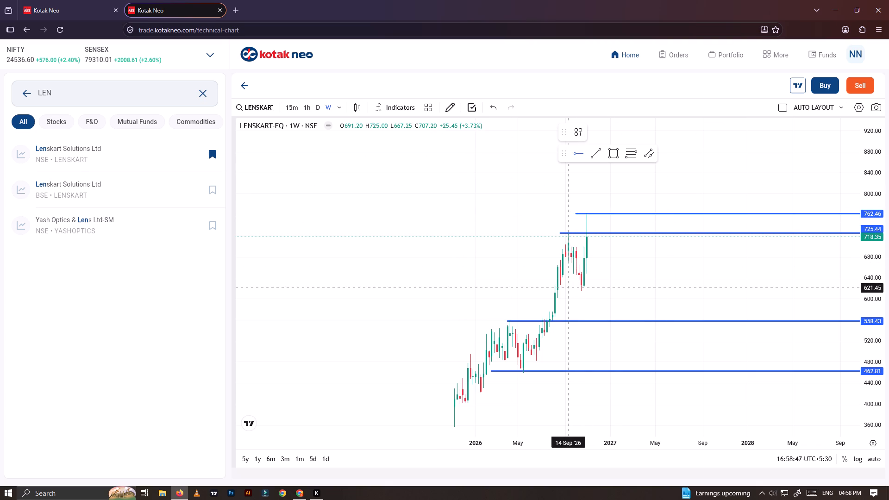
click(569, 290)
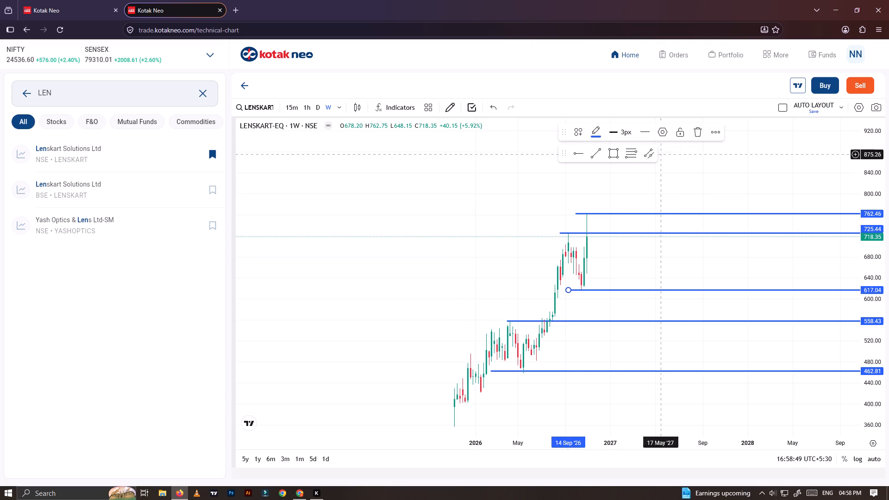
click(678, 141)
click(615, 290)
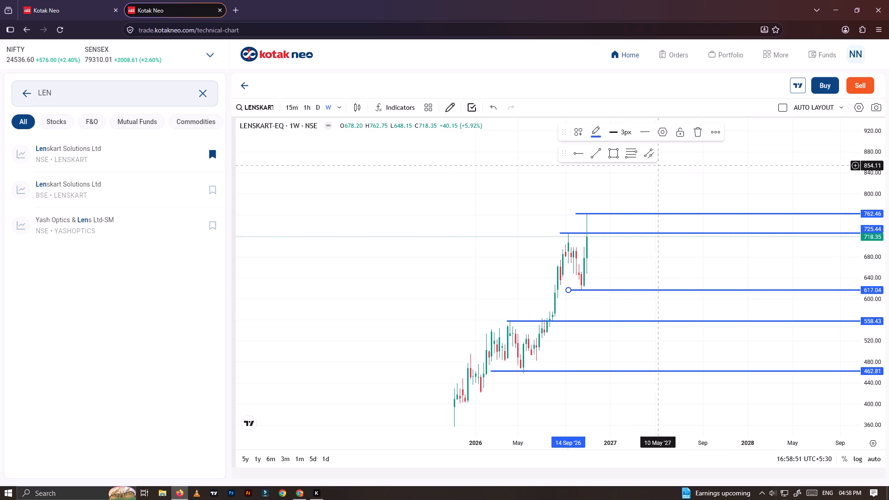
click(682, 136)
Switch the chart to the daily interval and check the drawn levels against the daily candles.
click(319, 111)
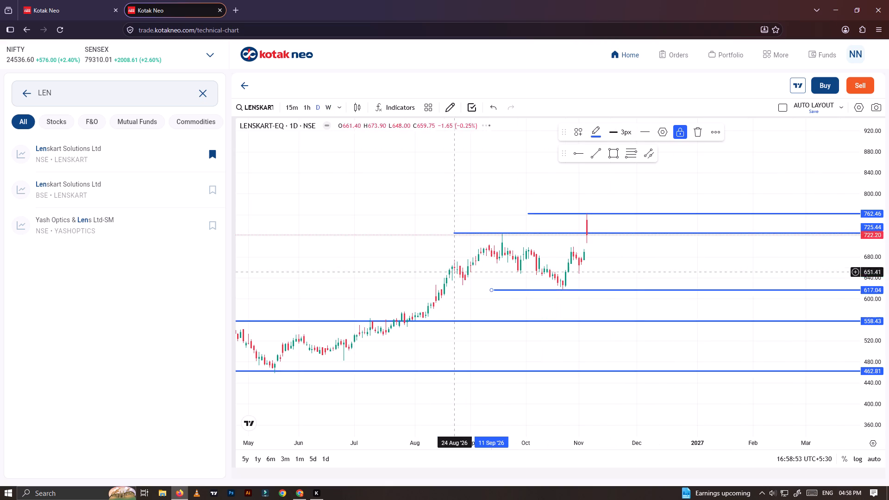
scroll(510, 297, down, 6)
scroll(620, 358, up, 2)
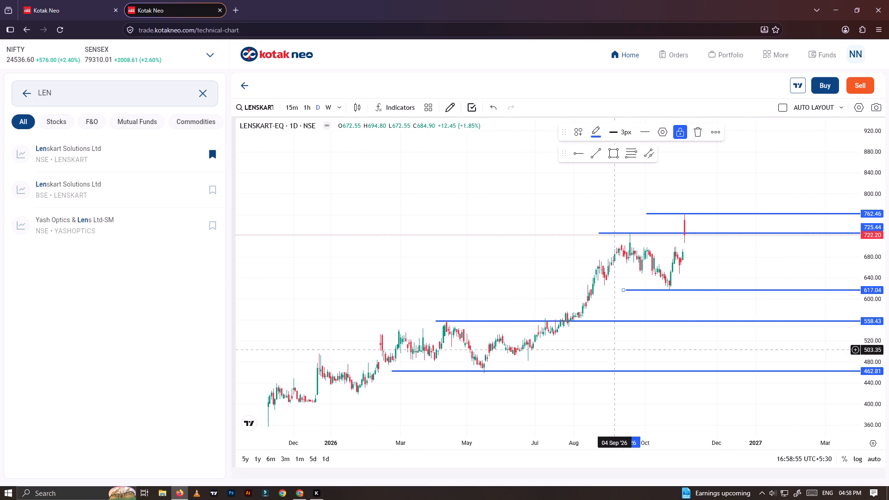
drag(879, 356, 832, 247)
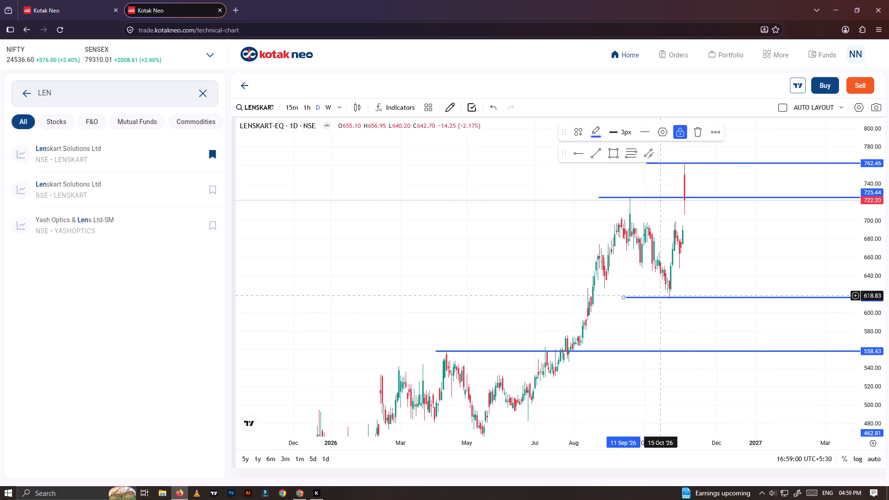
Unlock the lowest October ray, move it to about 626 starting from 4 Aug 2026, and lock it again.
click(677, 134)
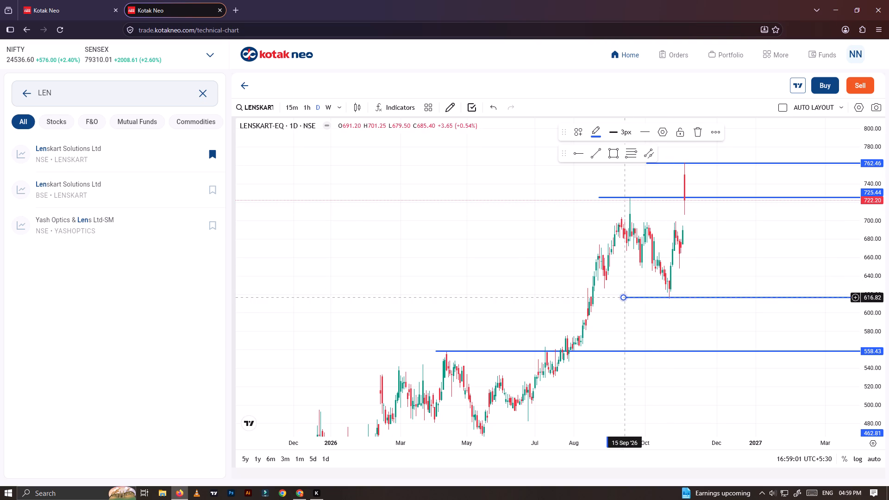
drag(625, 297, 576, 289)
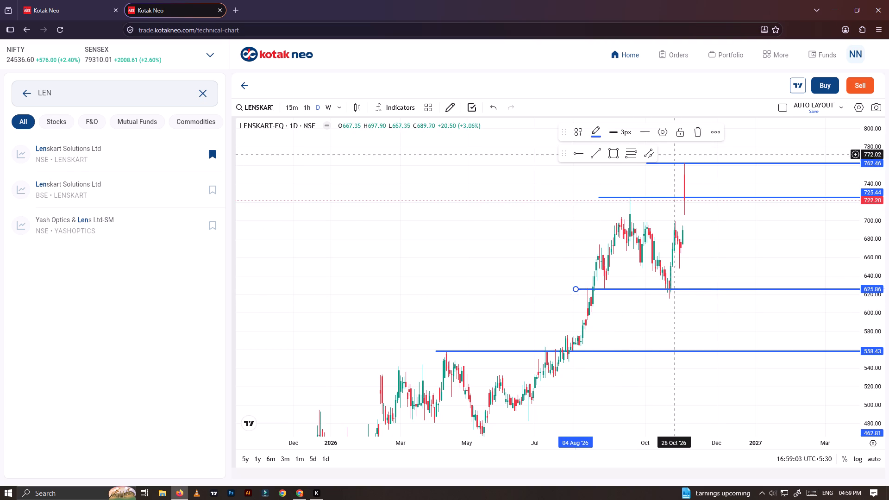
click(680, 139)
Draw a horizontal ray at about 699 starting from 25 Sep 2026, along the October highs, and lock it.
scroll(659, 268, up, 2)
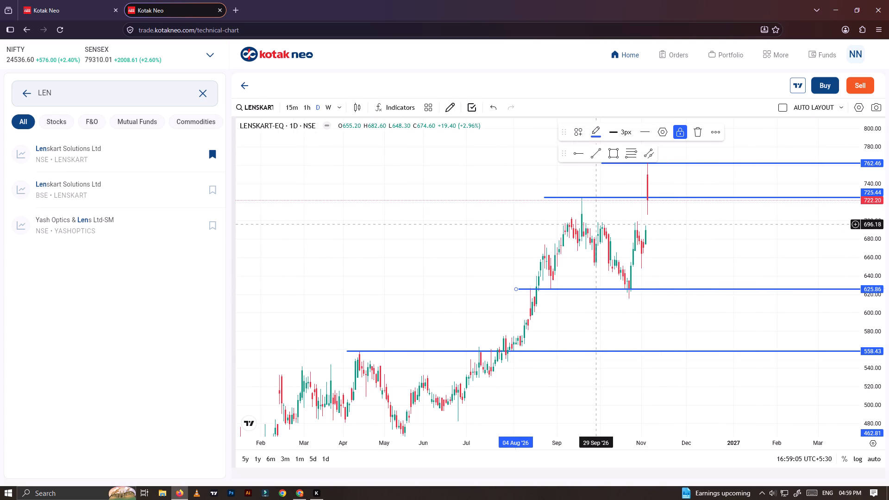
click(578, 156)
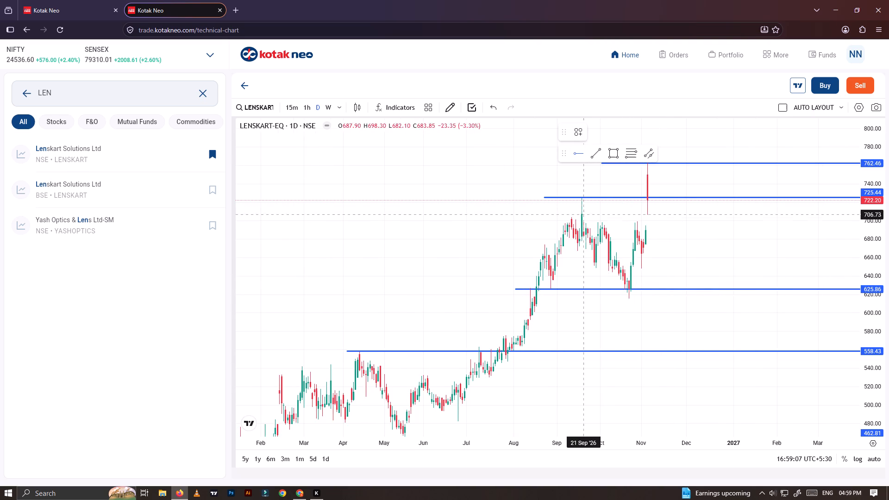
click(591, 221)
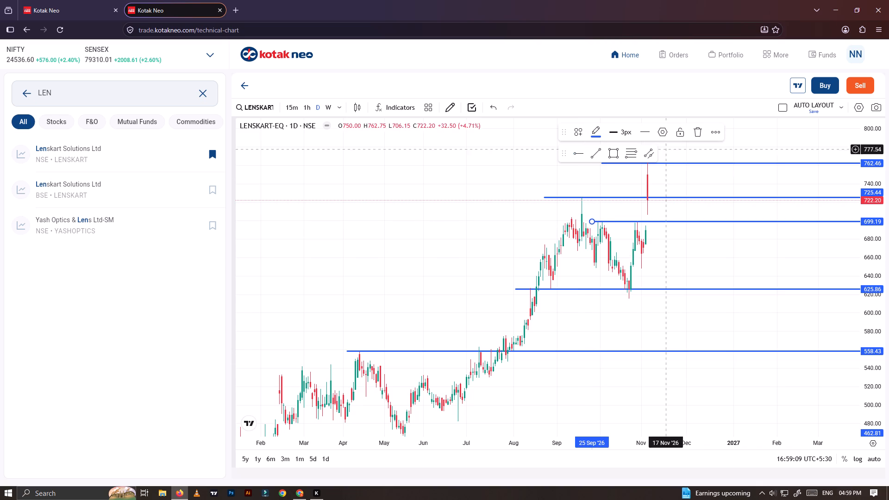
click(673, 137)
click(641, 255)
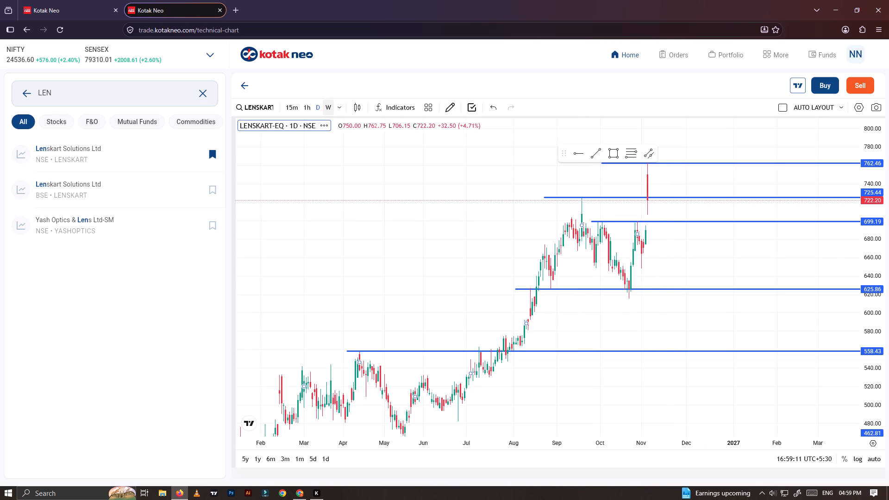
Check the drawn levels against the candles on the weekly, daily and 1-hour intervals.
click(326, 111)
scroll(410, 266, up, 7)
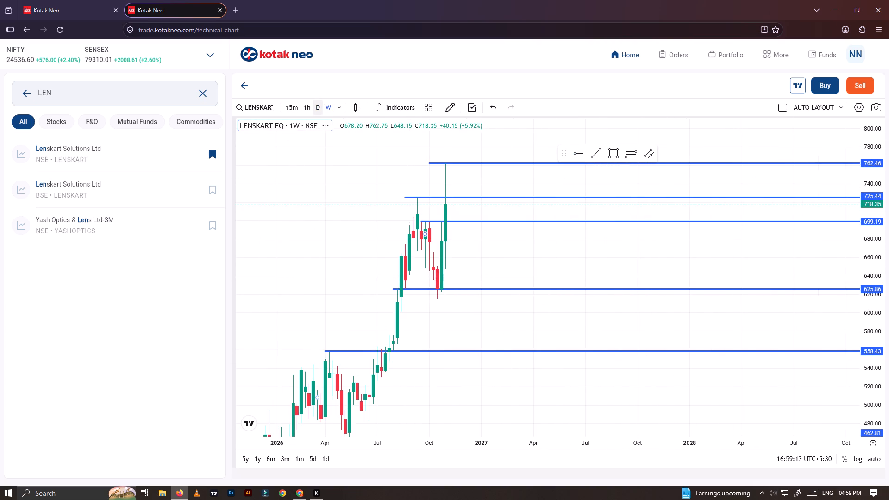
click(319, 107)
drag(405, 254, 541, 274)
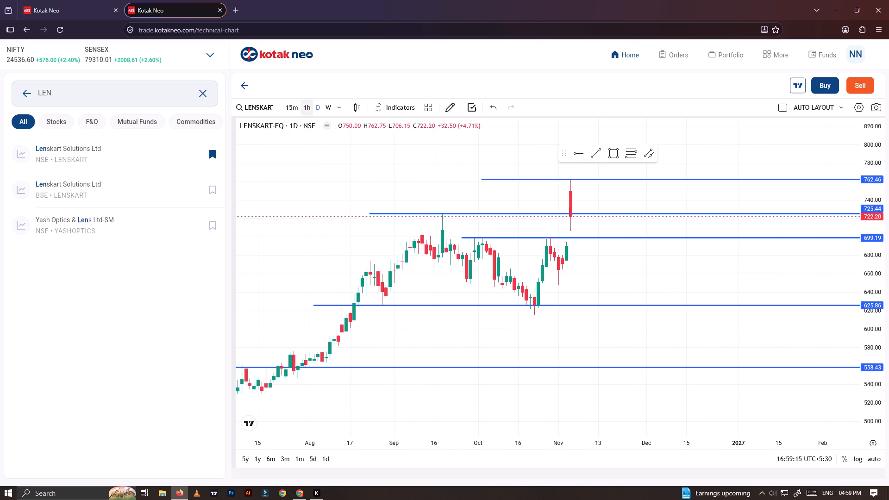
click(311, 112)
scroll(599, 305, down, 5)
drag(867, 333, 867, 332)
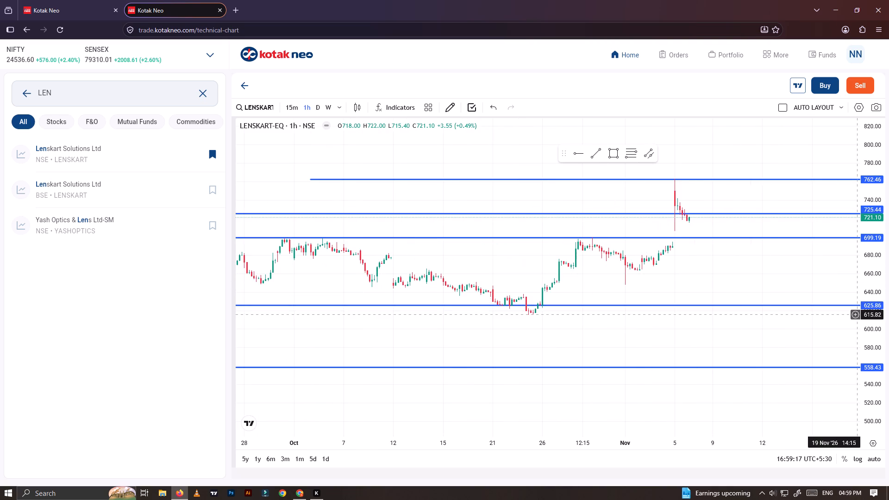
drag(867, 332, 851, 262)
scroll(757, 278, down, 5)
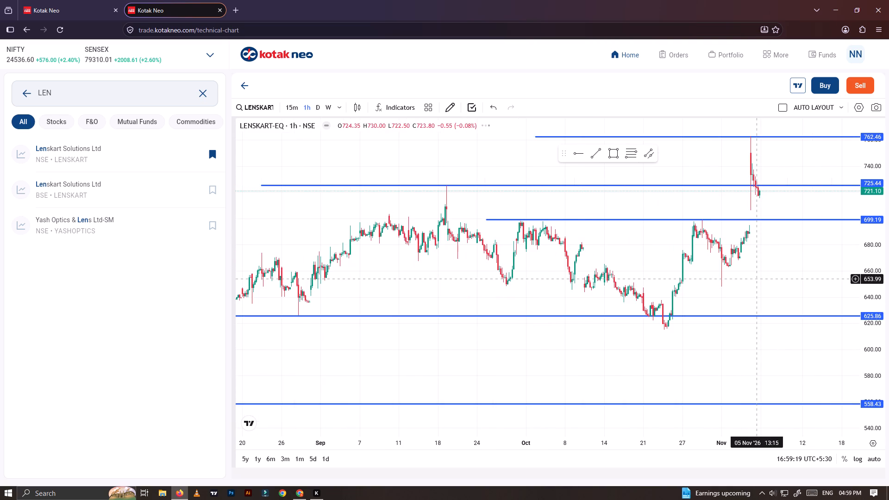
scroll(756, 279, up, 5)
scroll(753, 279, down, 5)
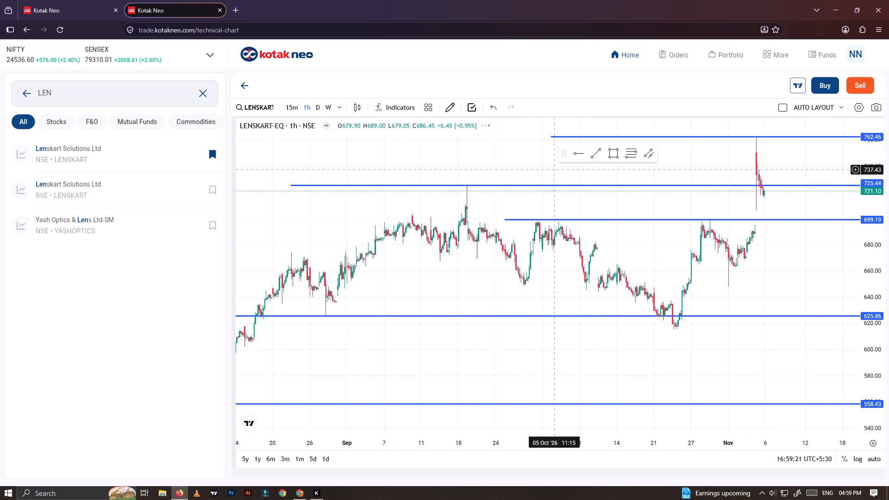
Delete the horizontal ray at about 725 along the September high.
click(559, 187)
click(561, 186)
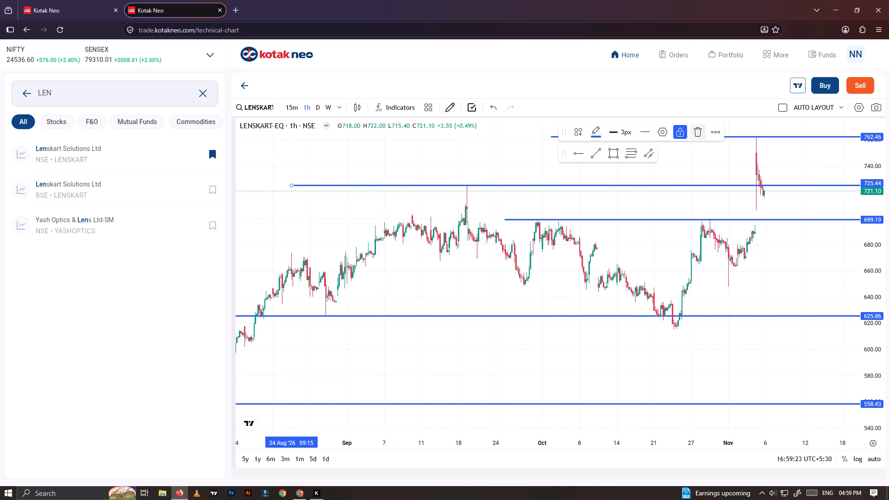
click(697, 133)
click(637, 317)
Draw a Fibonacci retracement over the latest move, from about 762.5 on 4 Nov 2026 to about 706 on 12 Nov 2026, and lock it.
scroll(656, 225, up, 6)
drag(692, 238, 559, 258)
click(631, 157)
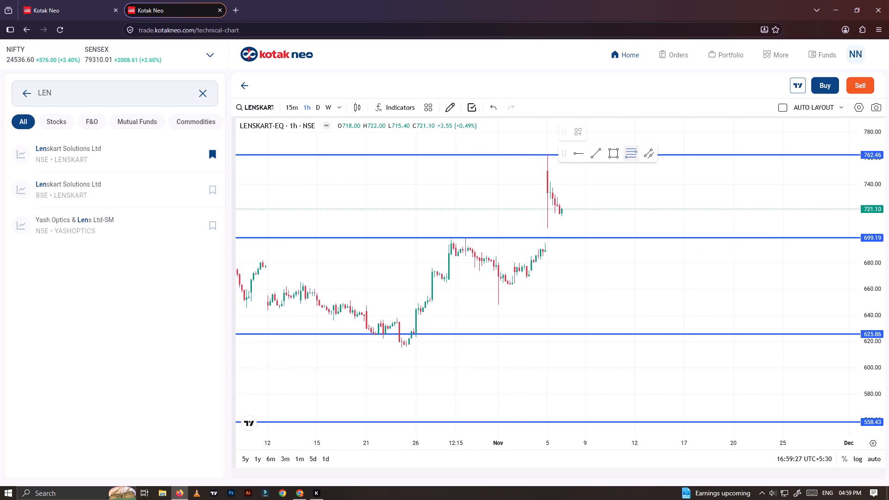
scroll(539, 214, down, 4)
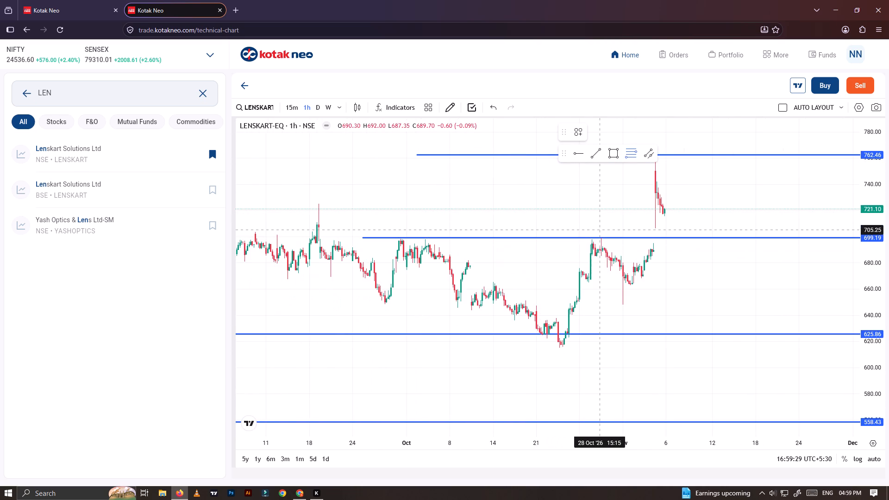
scroll(560, 208, up, 4)
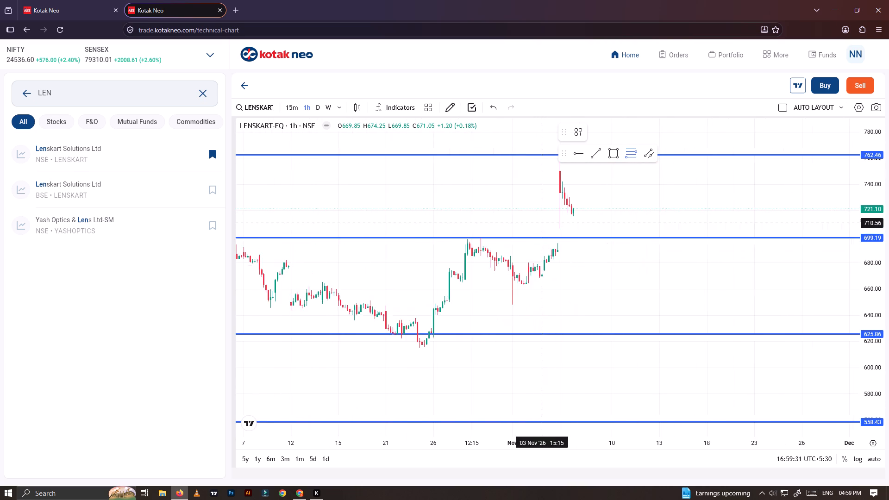
scroll(535, 222, up, 5)
click(368, 155)
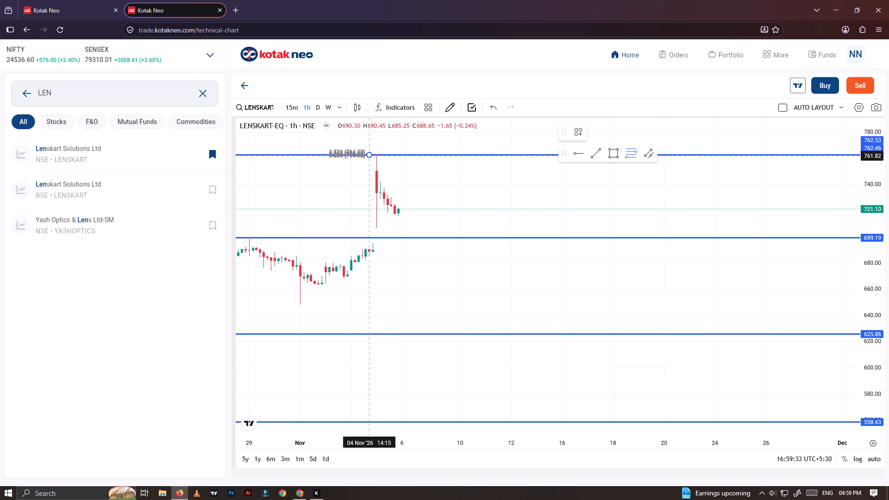
click(532, 229)
click(662, 133)
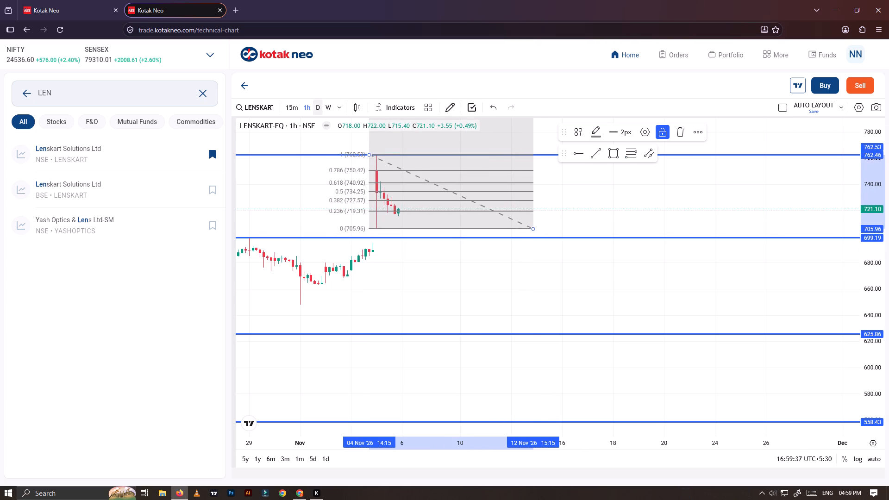
Switch the chart to the 15-minute interval and examine recent price action around the Fibonacci levels and the rays.
click(293, 110)
scroll(423, 298, down, 6)
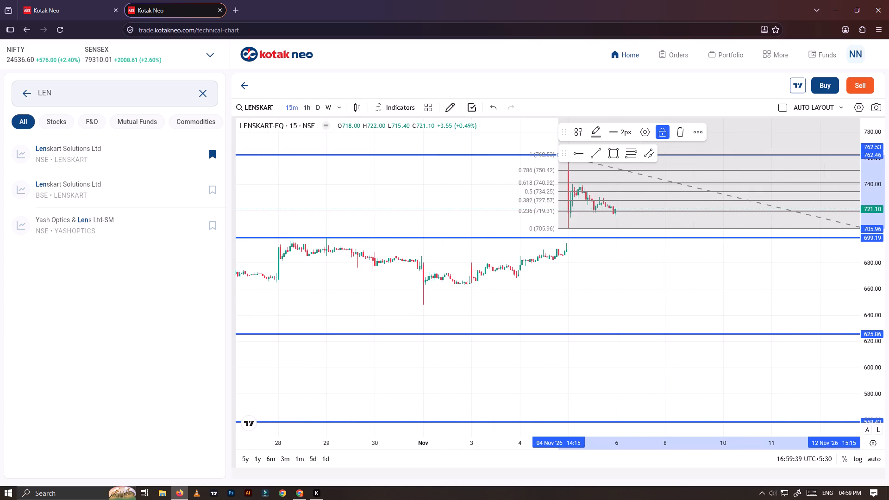
drag(870, 372, 822, 250)
drag(638, 281, 645, 390)
scroll(508, 337, up, 6)
drag(469, 306, 510, 329)
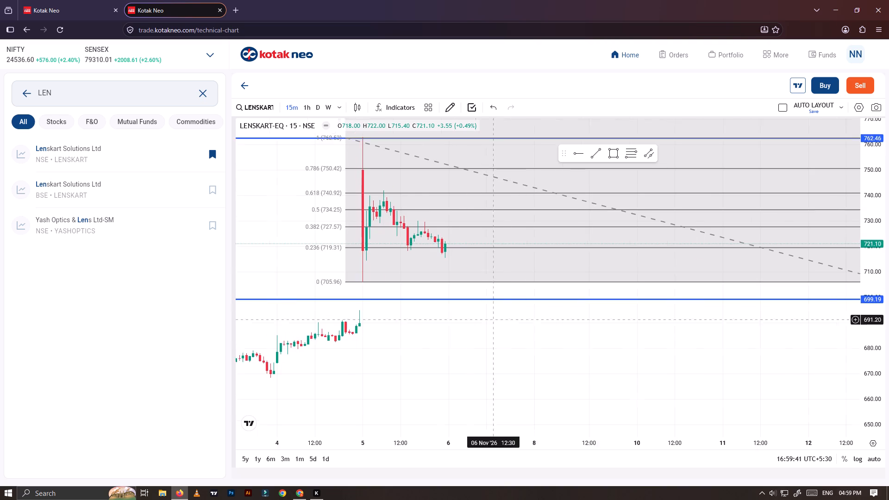
drag(510, 329, 610, 363)
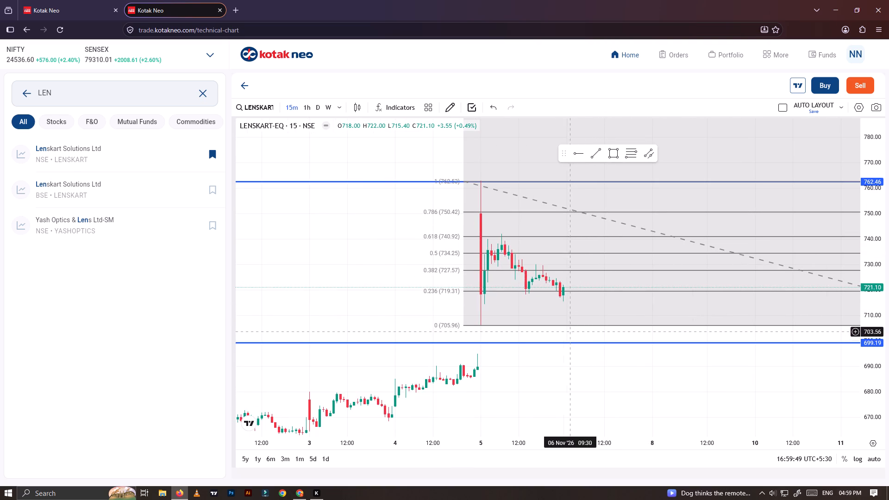
scroll(478, 316, down, 6)
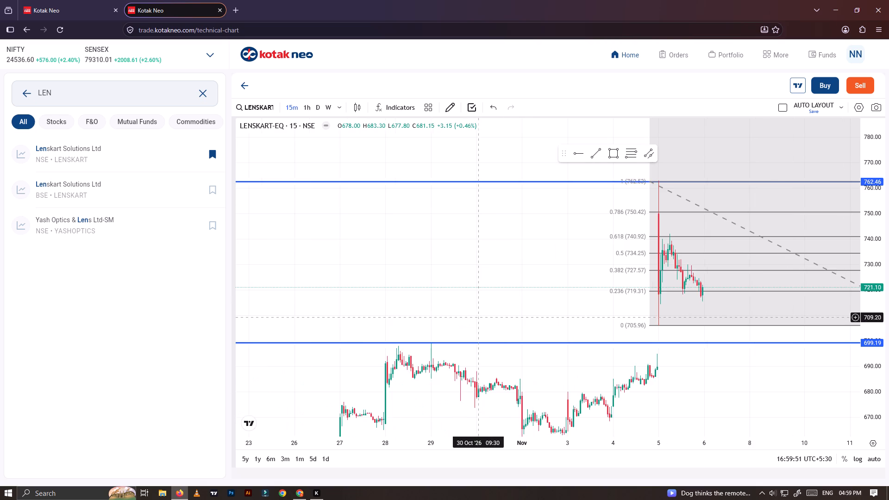
scroll(478, 317, down, 14)
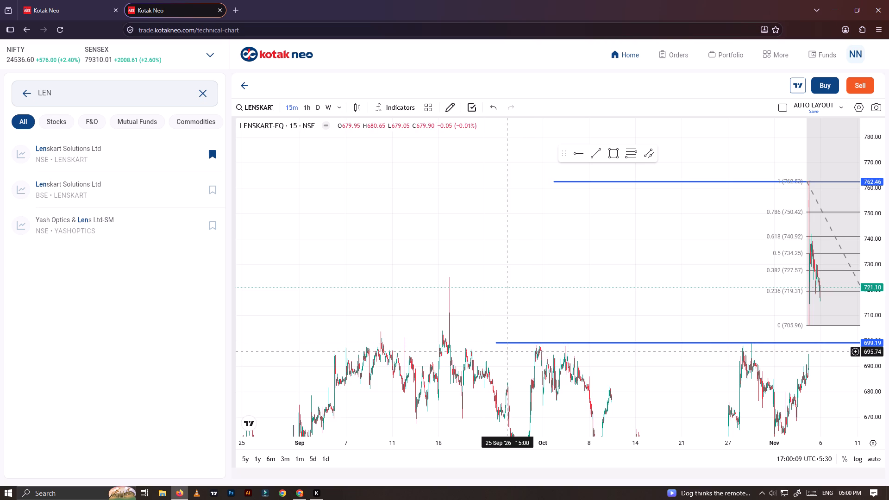
scroll(505, 353, up, 5)
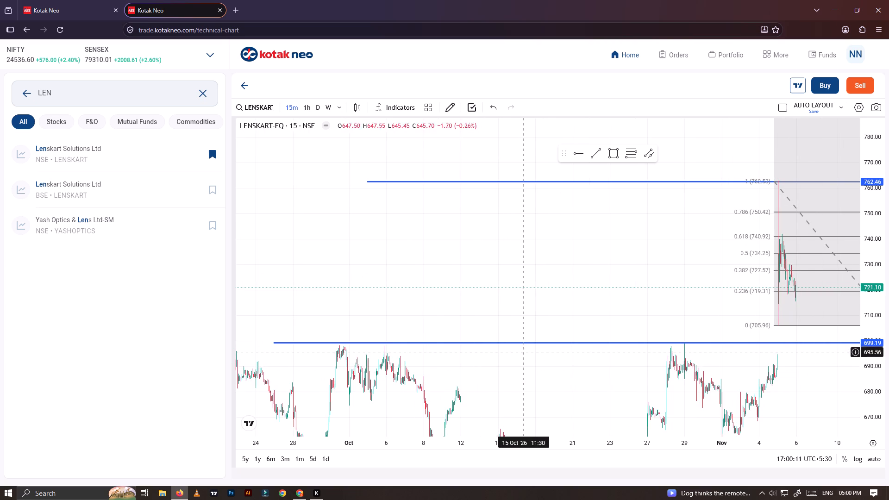
Unlock the ray at about 699, move it to about 698 starting from 29 Sep 2026, and lock it again.
click(538, 343)
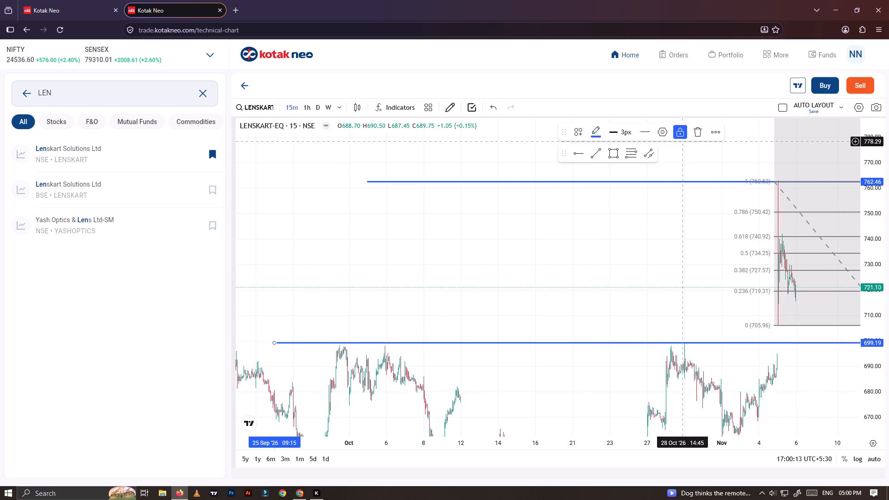
click(682, 138)
drag(275, 344, 280, 345)
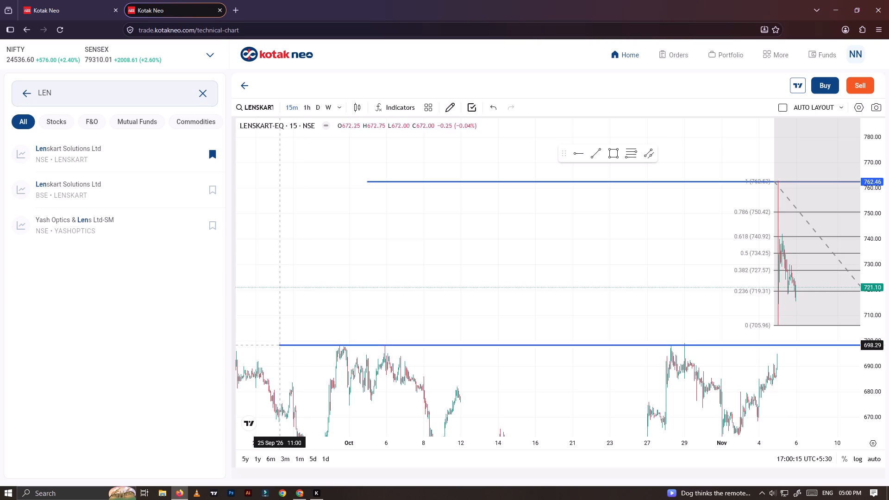
drag(280, 345, 321, 346)
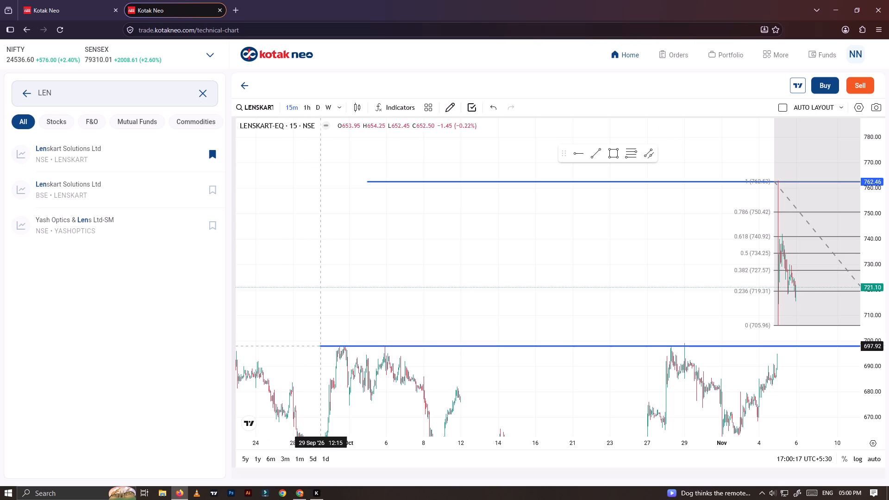
drag(321, 346, 328, 346)
click(678, 139)
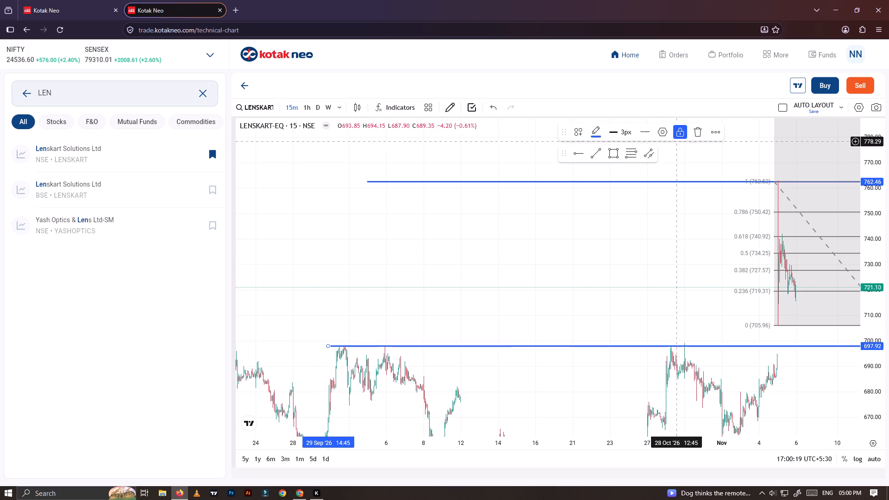
Examine the price action around the rays and Fibonacci levels on the 15-minute interval and again on the 1-hour interval.
scroll(628, 319, down, 5)
drag(876, 271, 874, 399)
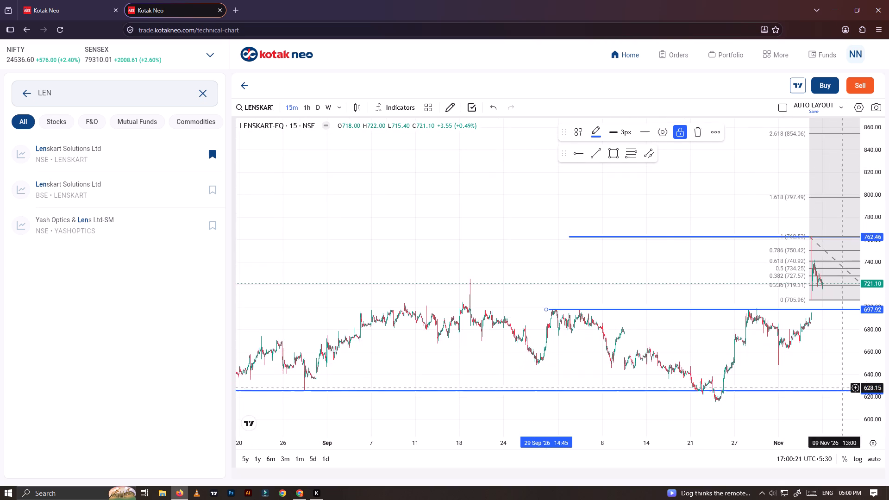
scroll(669, 354, up, 6)
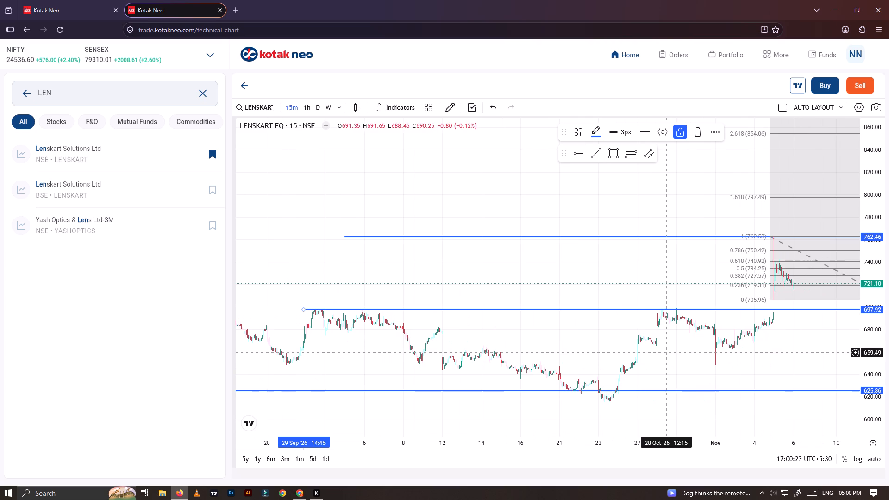
drag(882, 379, 859, 279)
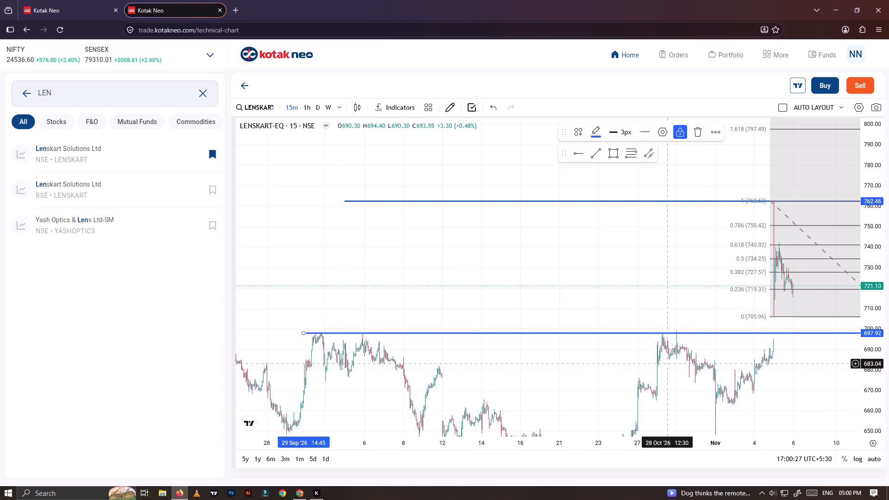
scroll(661, 363, down, 4)
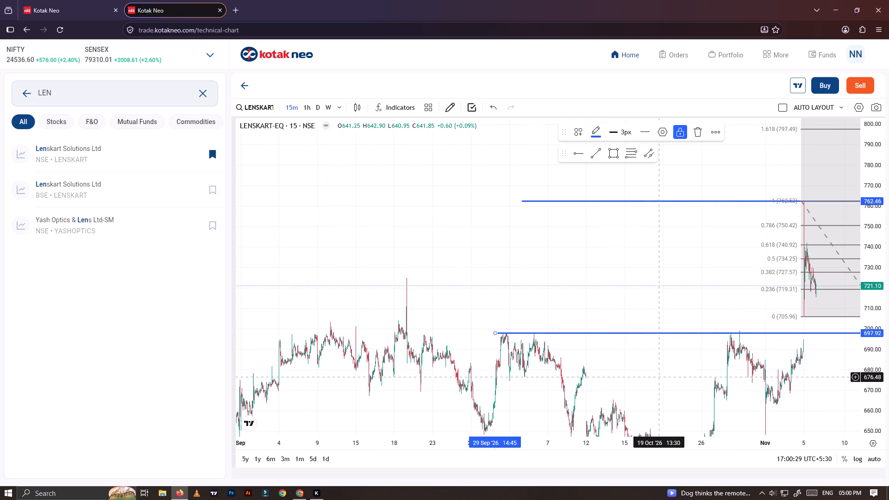
click(308, 108)
scroll(651, 317, up, 10)
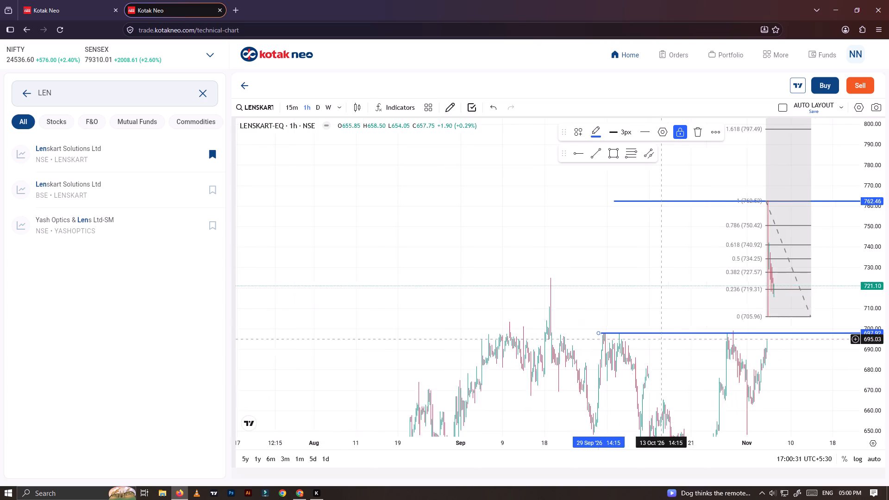
scroll(662, 340, up, 3)
drag(862, 278, 860, 346)
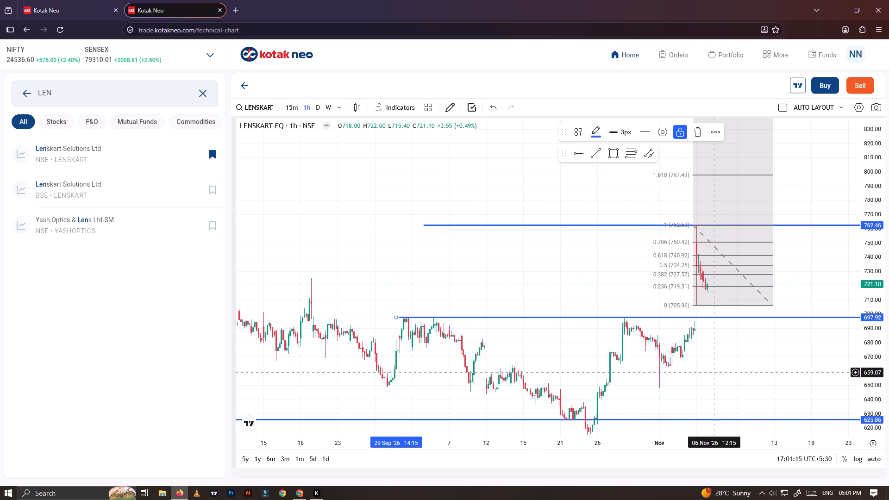
drag(881, 344, 868, 410)
scroll(811, 424, down, 4)
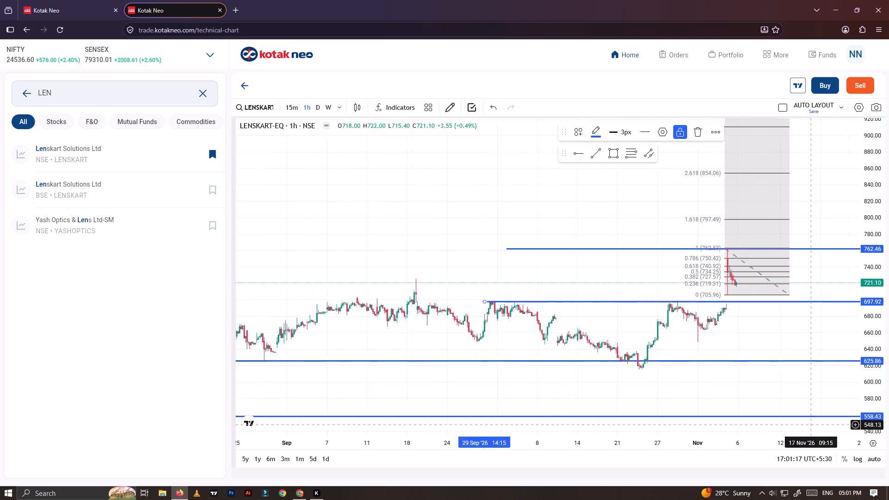
scroll(809, 420, down, 4)
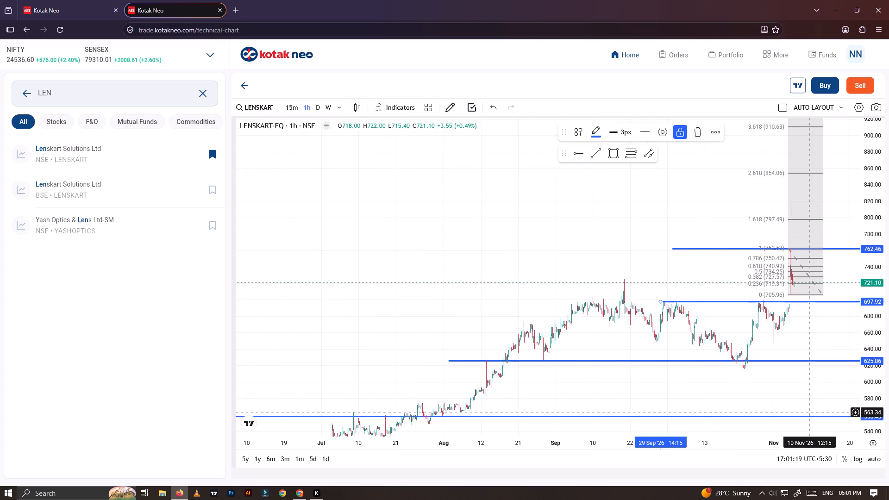
Examine Lenskart's price action around the rays and Fibonacci levels on the 1-hour, daily and again the 1-hour interval.
scroll(751, 358, up, 5)
scroll(707, 347, up, 6)
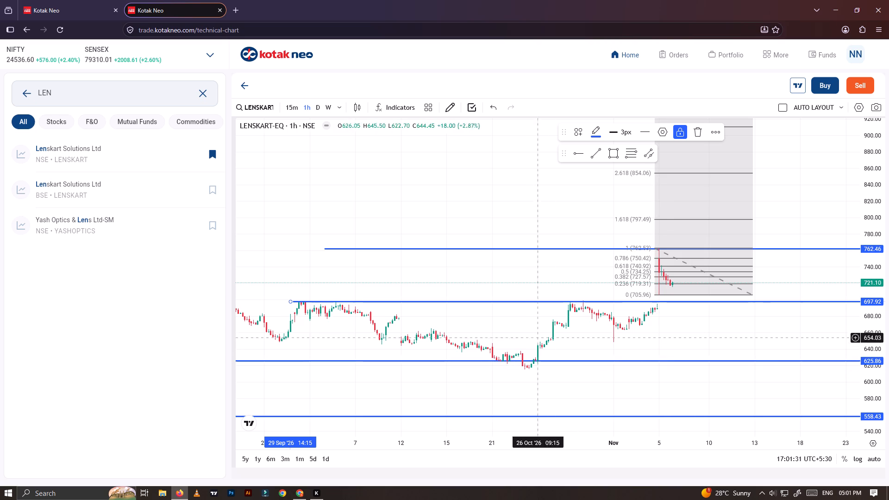
scroll(569, 319, down, 2)
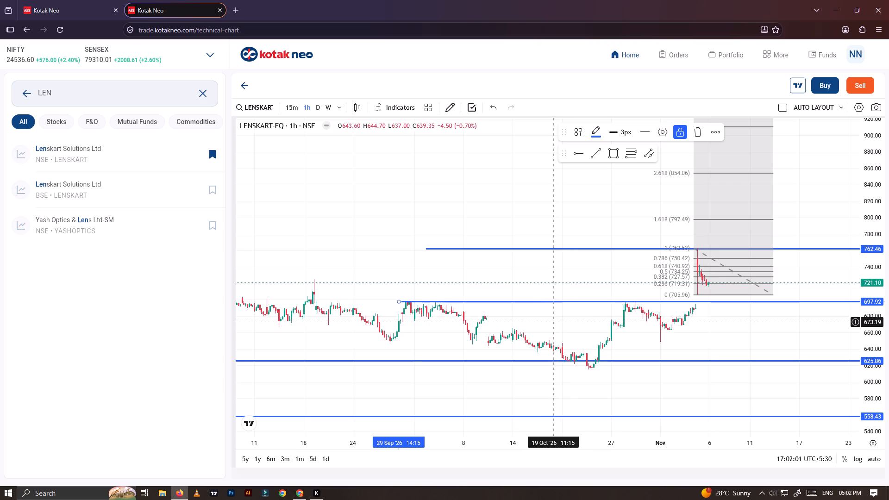
click(616, 325)
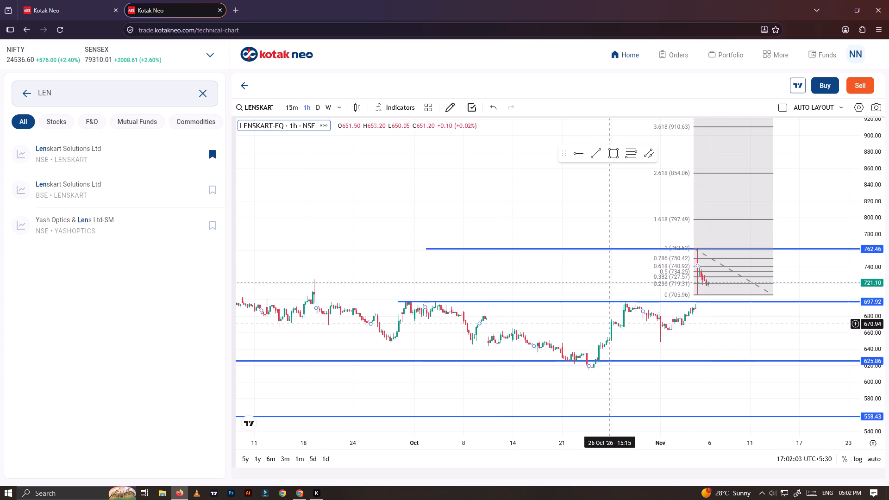
click(315, 107)
scroll(613, 337, up, 5)
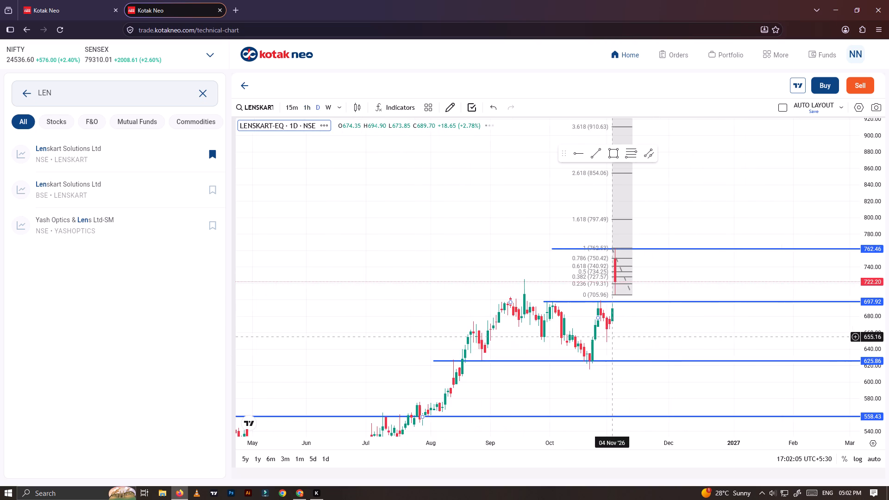
scroll(613, 337, up, 4)
drag(557, 330, 621, 336)
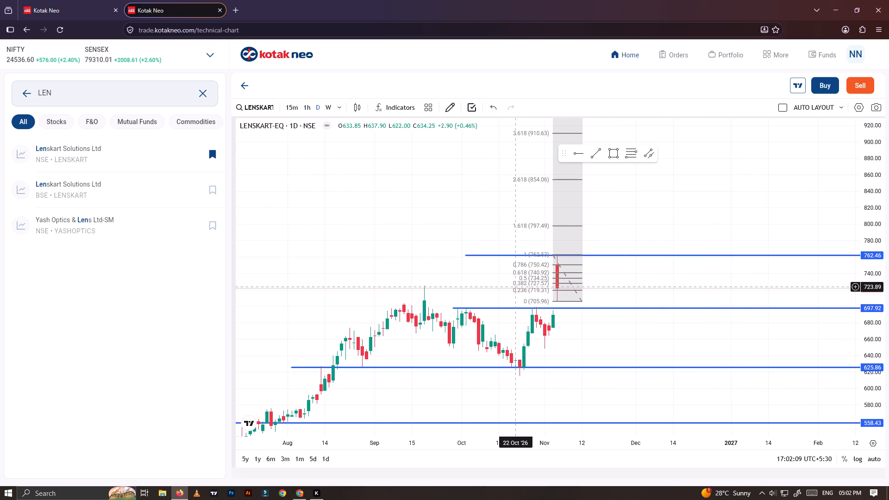
click(308, 108)
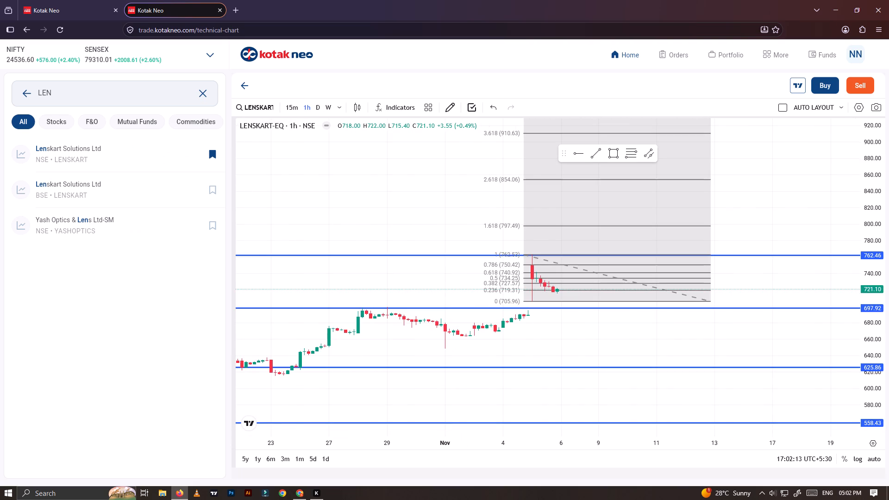
Clear the LEN query from the stock search.
click(207, 95)
scroll(398, 396, down, 3)
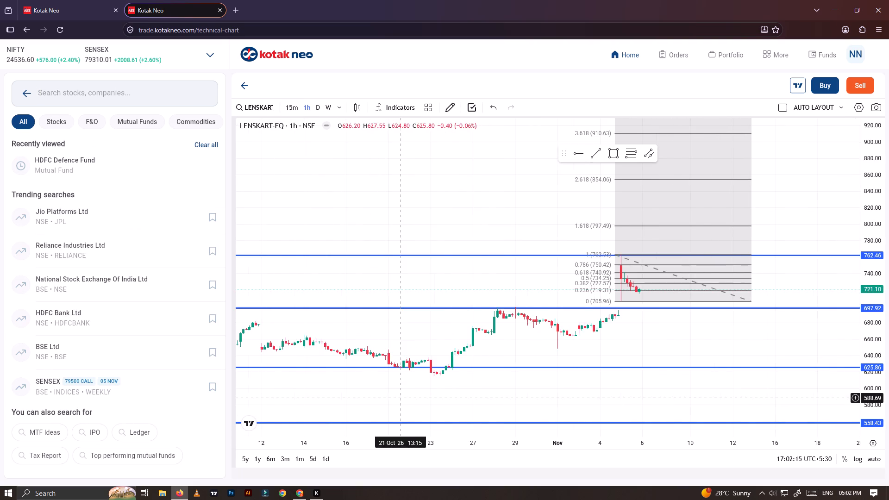
scroll(402, 398, up, 3)
Close the other browser tab, which holds the Bandhan Small Cap Fund page.
click(53, 0)
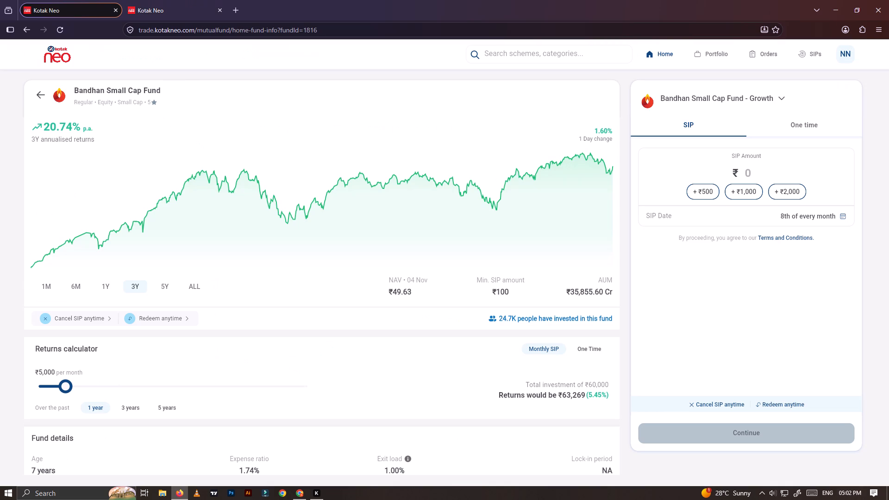
click(113, 12)
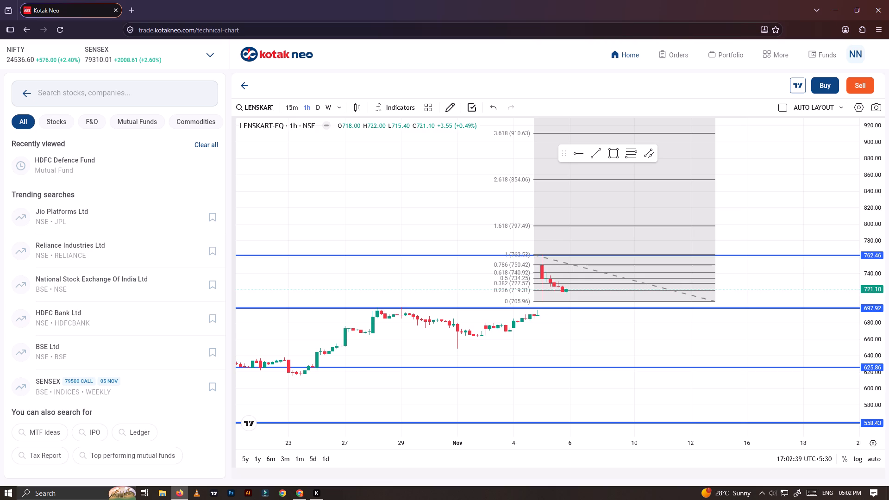
Examine Lenskart's recent 1-hour candles against the Fibonacci levels and the surrounding horizontal rays.
scroll(282, 188, down, 4)
scroll(132, 252, down, 5)
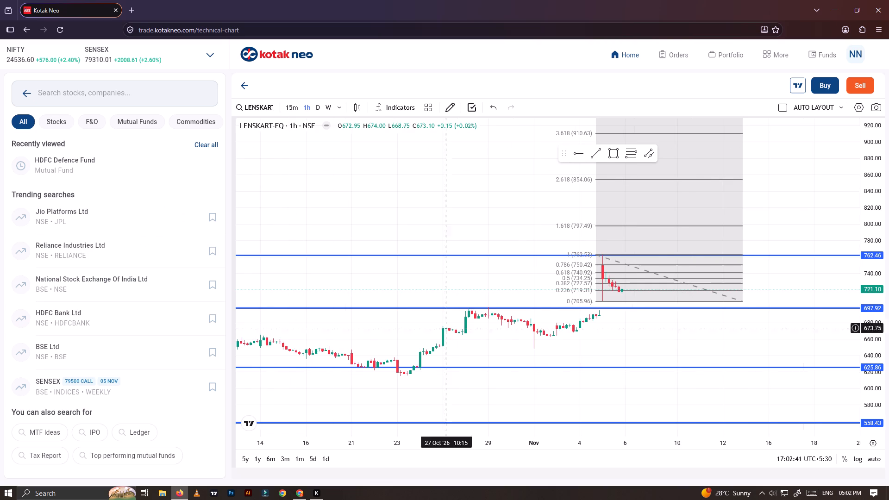
scroll(585, 358, down, 5)
scroll(411, 399, down, 2)
scroll(590, 341, up, 12)
scroll(864, 385, up, 5)
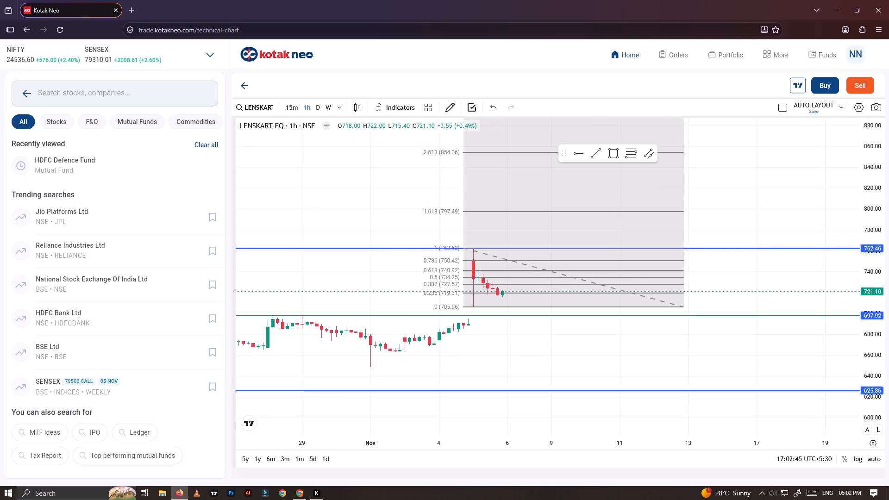
drag(598, 343, 659, 312)
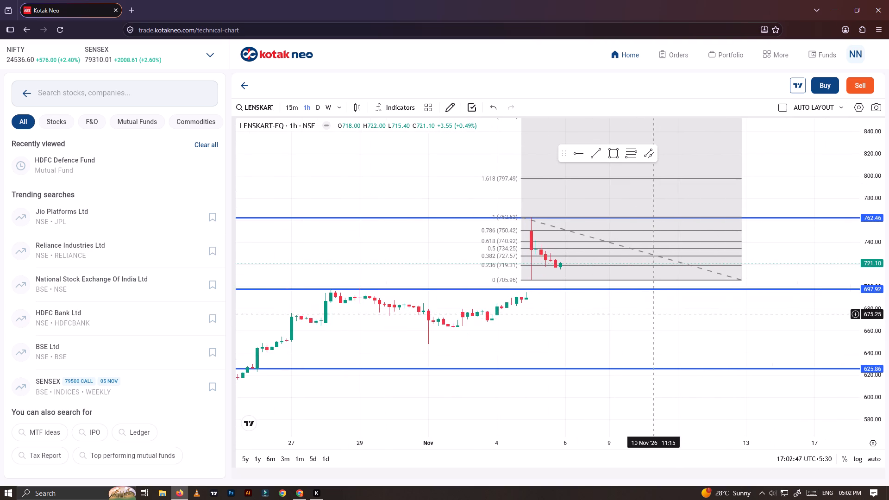
Leave the stock search and return to watchlist 4.
click(31, 94)
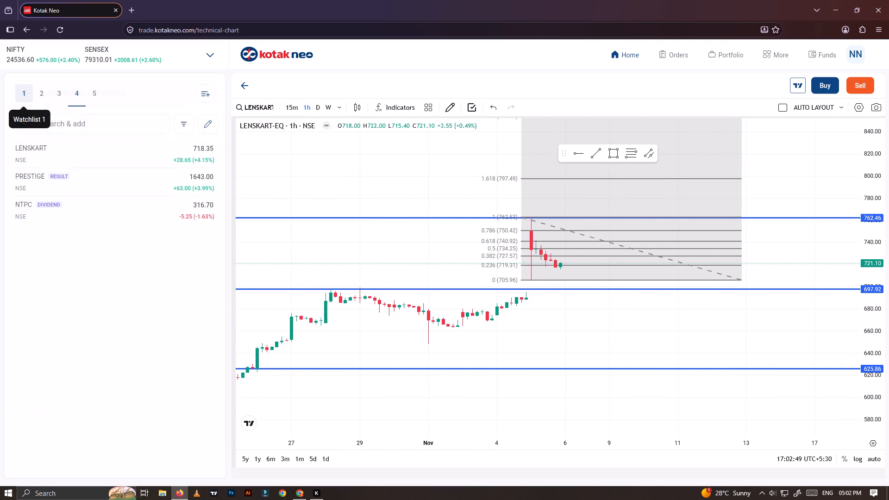
click(101, 311)
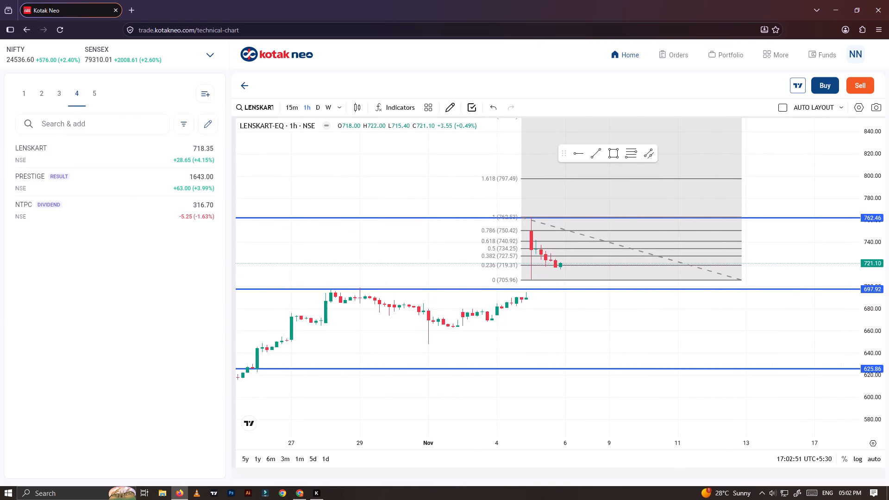
Open the portfolio's investments, look through the mutual funds view, and switch to the investments overview.
click(689, 51)
click(676, 56)
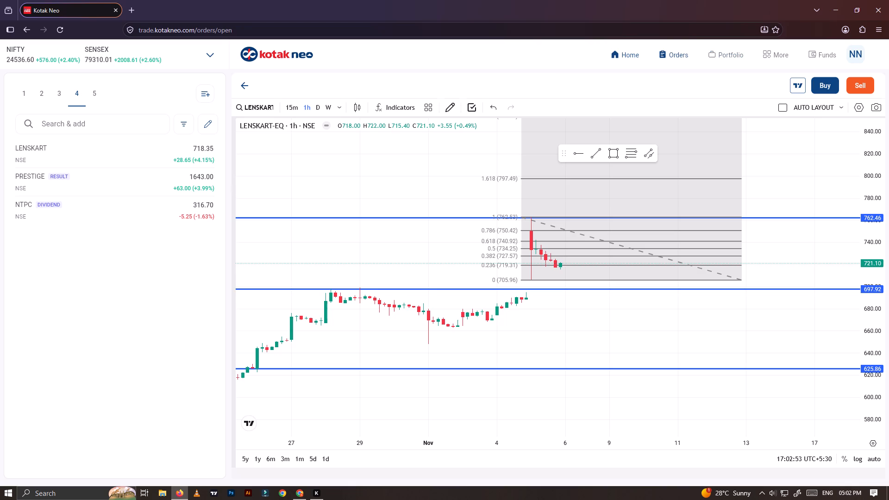
click(724, 54)
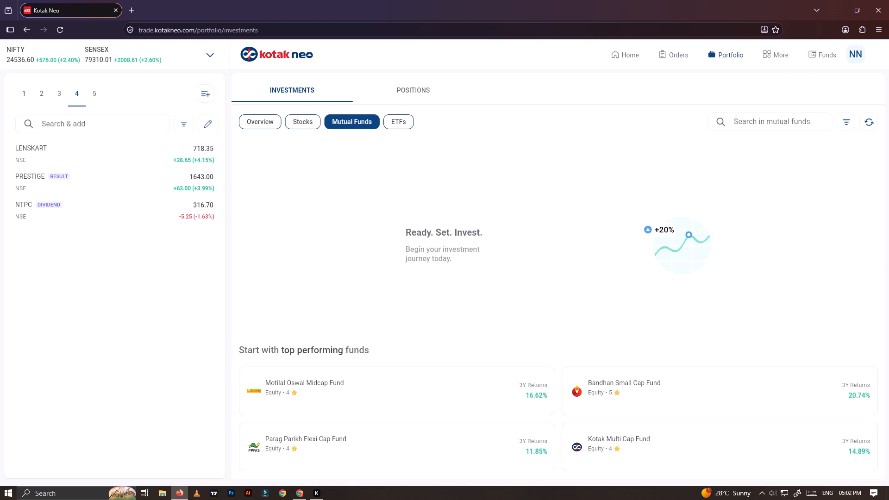
scroll(421, 328, down, 1)
click(268, 124)
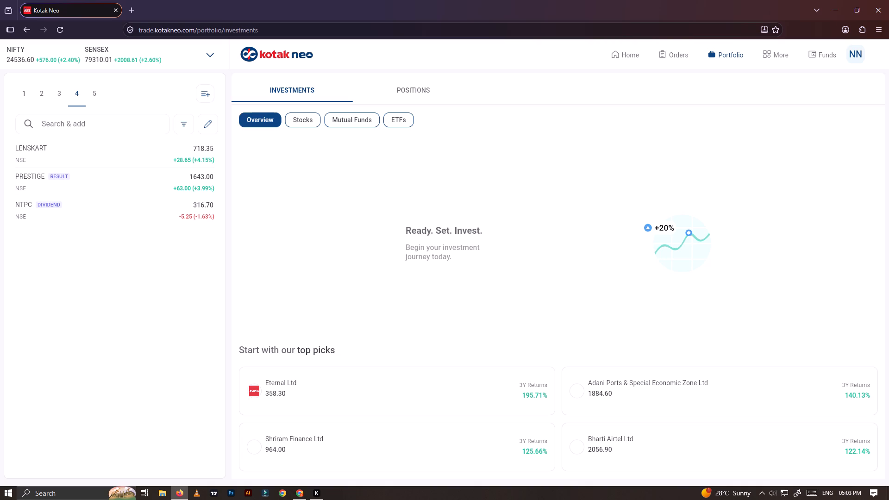
Open Eternal Ltd from the portfolio's top picks and review its price chart, market depth, market snapshot and fundamentals.
double_click(411, 384)
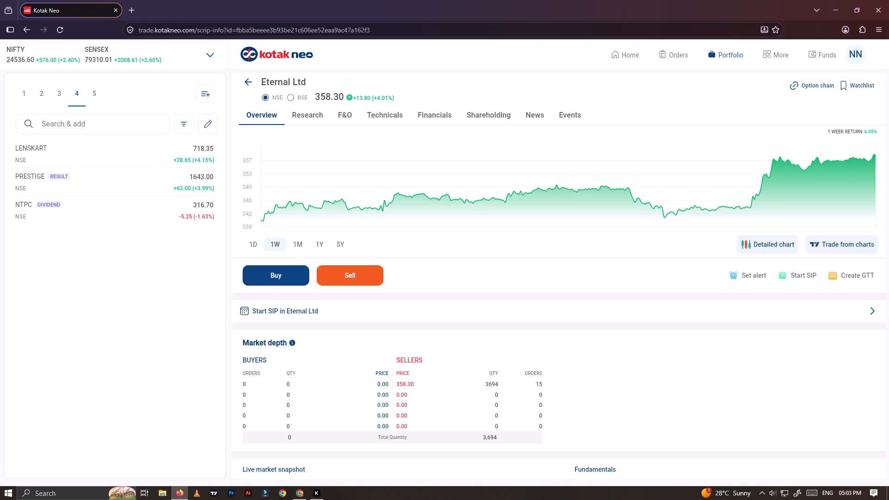
scroll(411, 362, down, 1)
scroll(448, 371, down, 1)
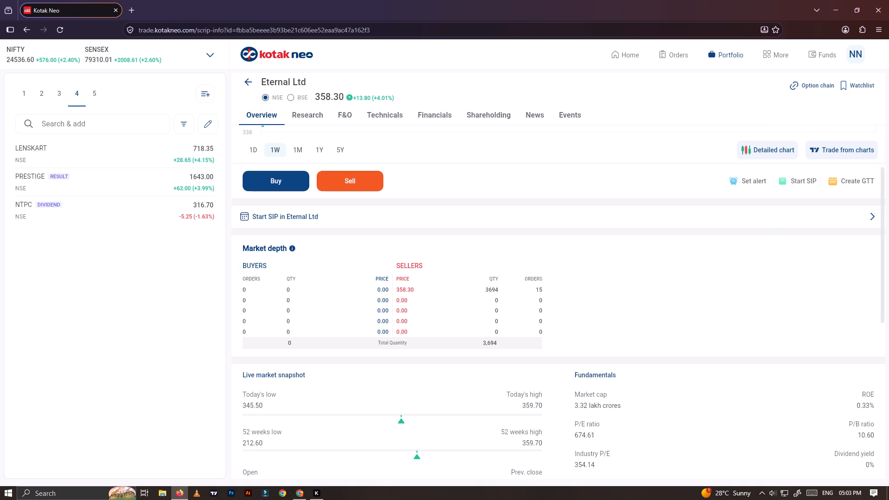
scroll(445, 374, down, 2)
scroll(444, 377, up, 5)
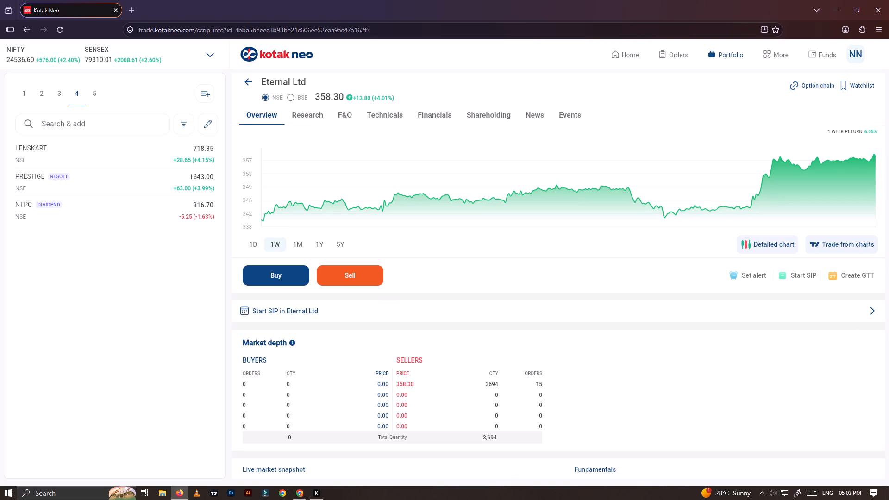
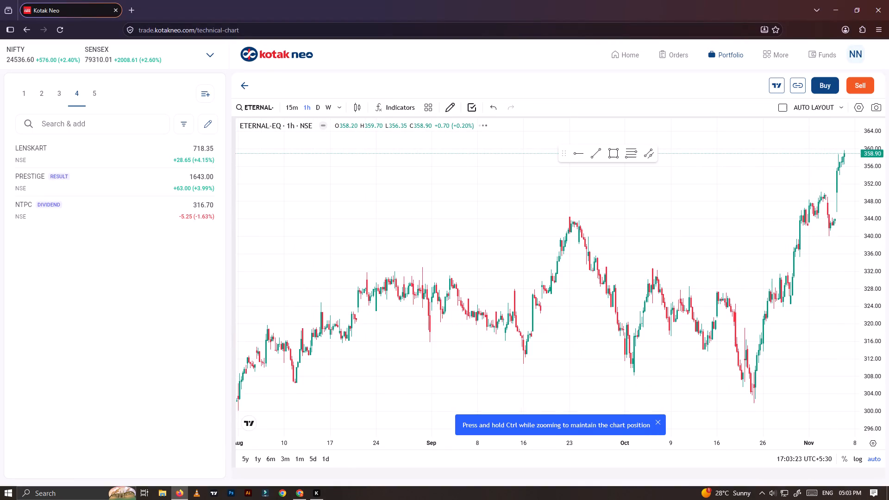
Switch Eternal's chart to the weekly interval and examine its full price history since listing.
drag(878, 173, 850, 375)
scroll(683, 357, down, 20)
scroll(683, 357, down, 10)
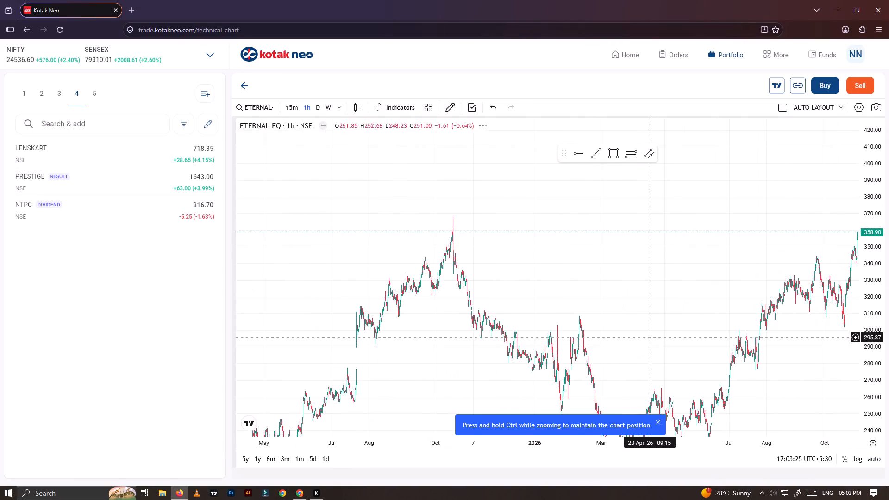
click(327, 106)
scroll(644, 289, up, 8)
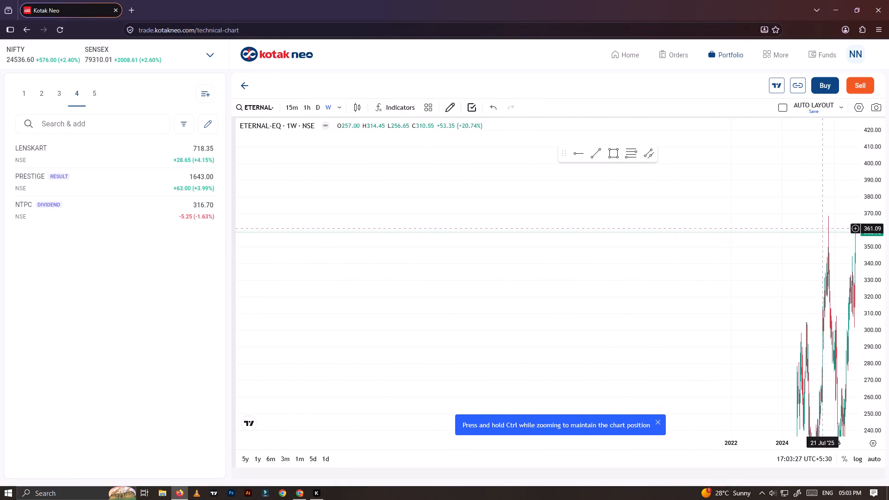
drag(873, 171, 853, 414)
scroll(766, 375, up, 1)
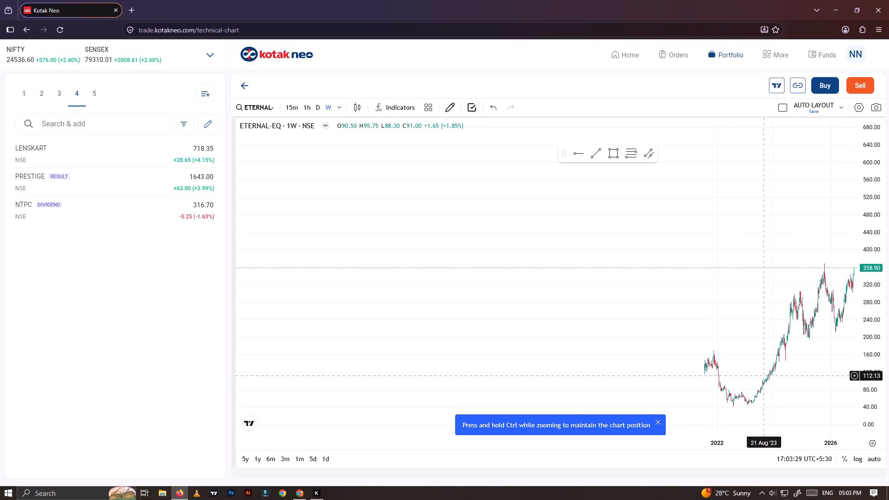
scroll(762, 376, up, 6)
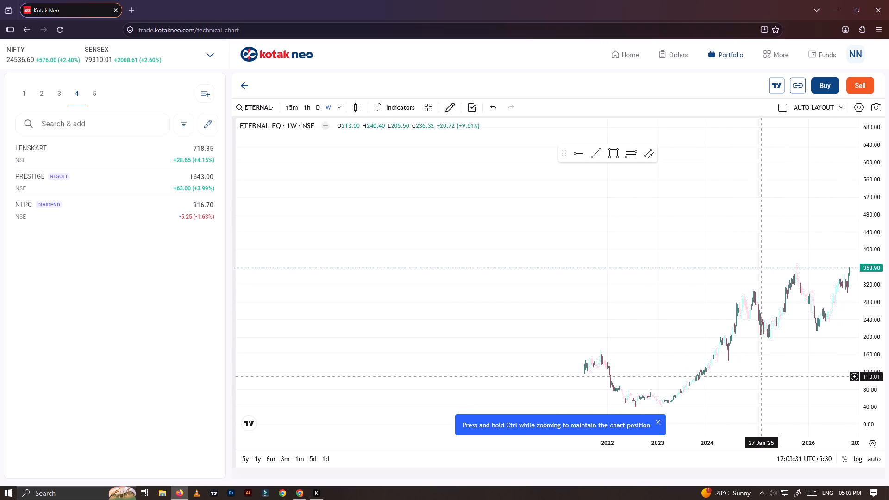
drag(761, 377, 656, 357)
scroll(656, 357, up, 6)
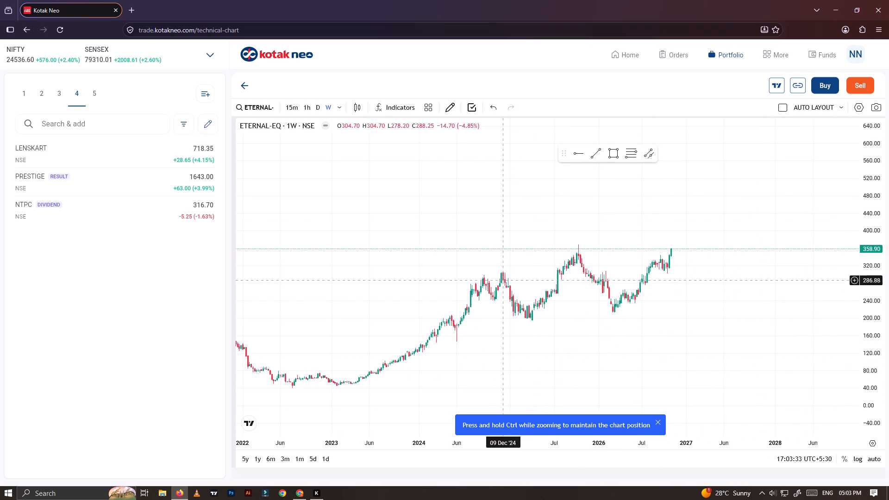
Search for "eter", add the NSE listing of Eternal Ltd to watchlist 4, and return to the watchlist.
click(82, 122)
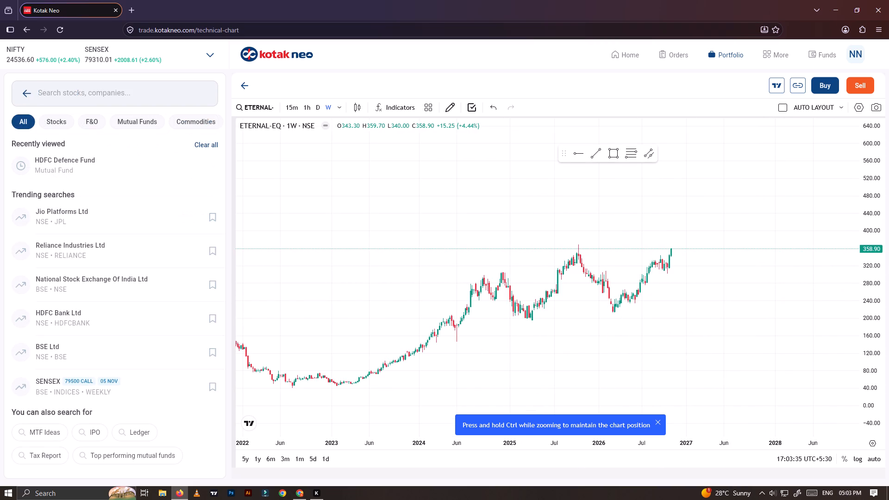
key(e)
key(r)
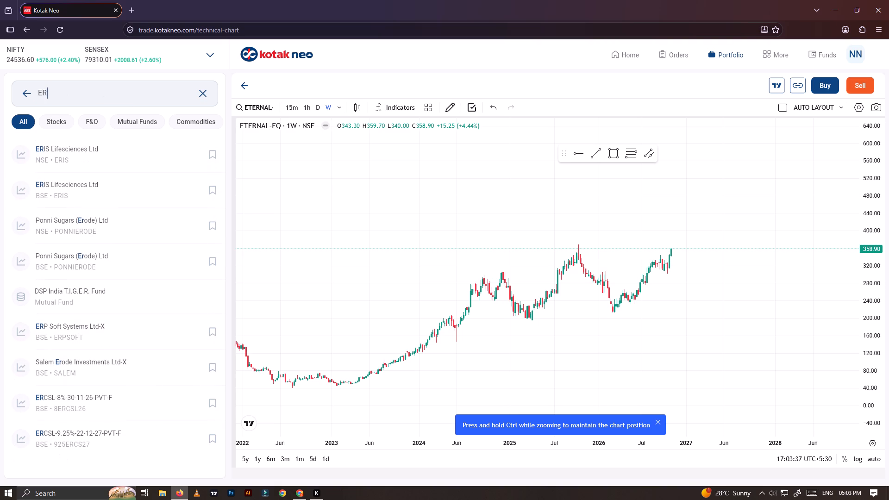
key(BackSpace)
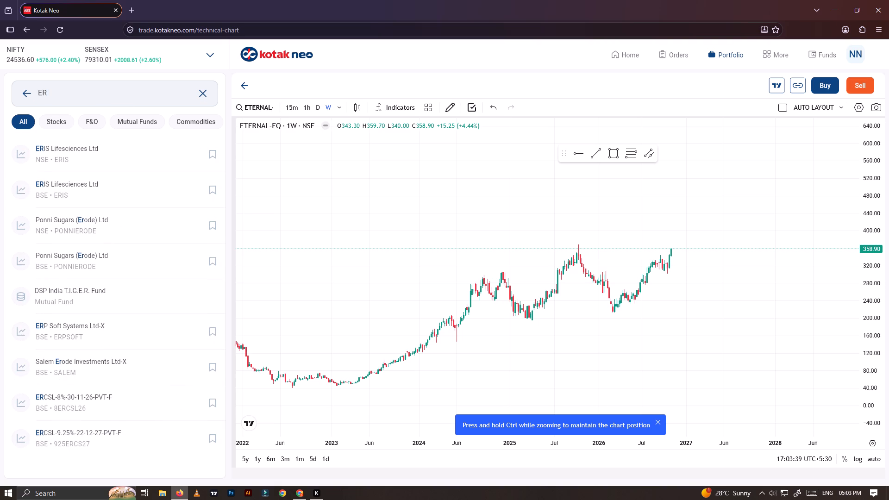
key(t)
key(e)
key(r)
click(65, 91)
key(BackSpace)
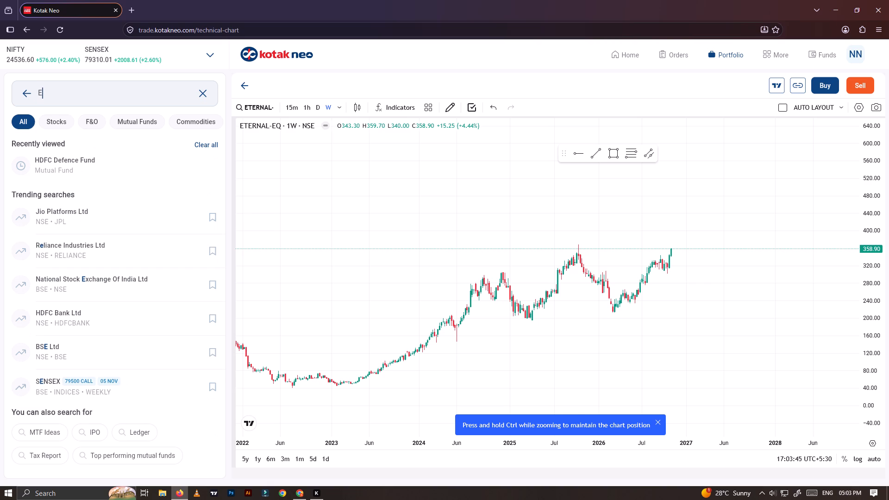
text(ter)
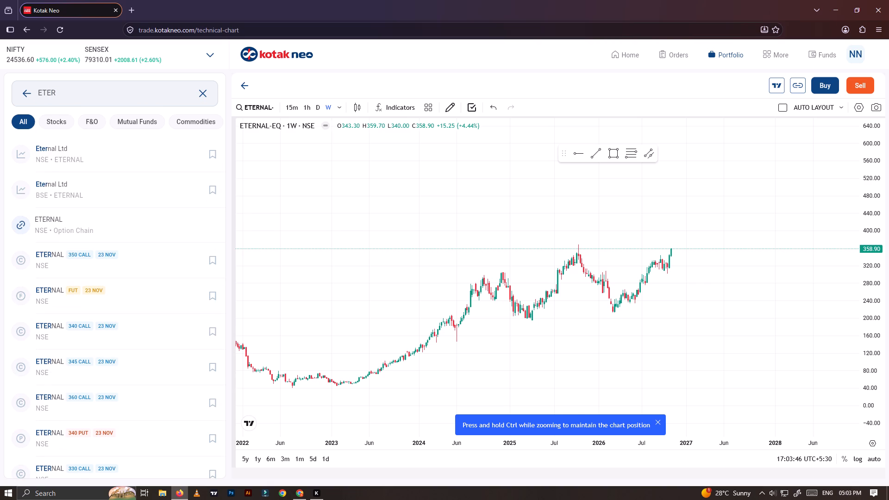
click(213, 151)
click(23, 92)
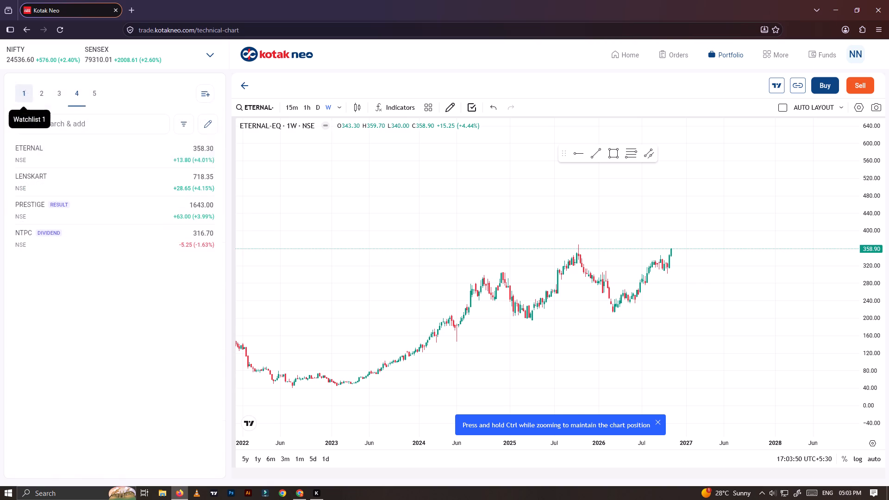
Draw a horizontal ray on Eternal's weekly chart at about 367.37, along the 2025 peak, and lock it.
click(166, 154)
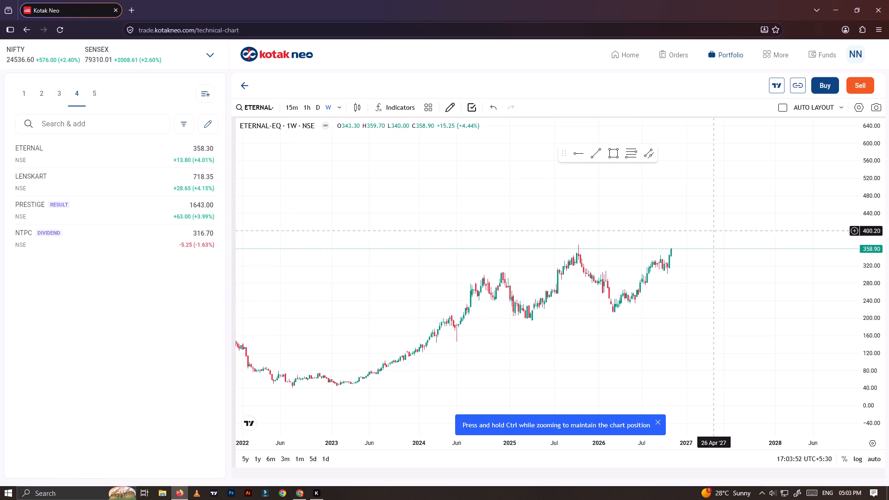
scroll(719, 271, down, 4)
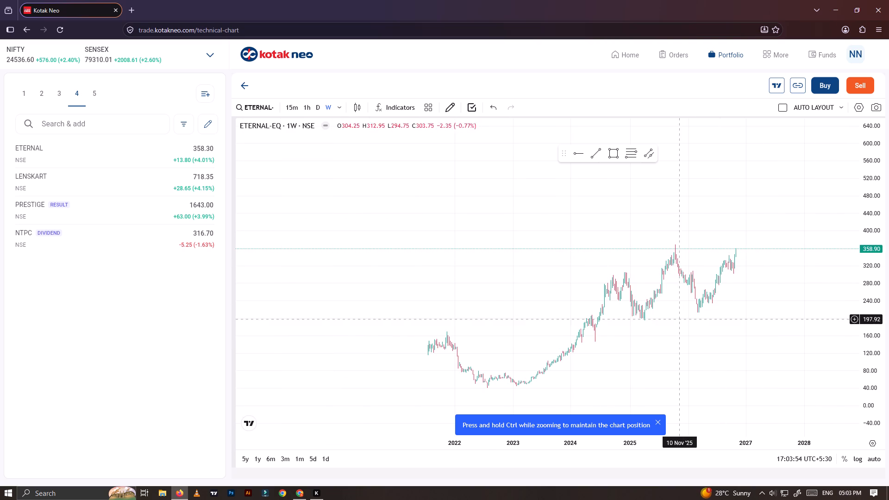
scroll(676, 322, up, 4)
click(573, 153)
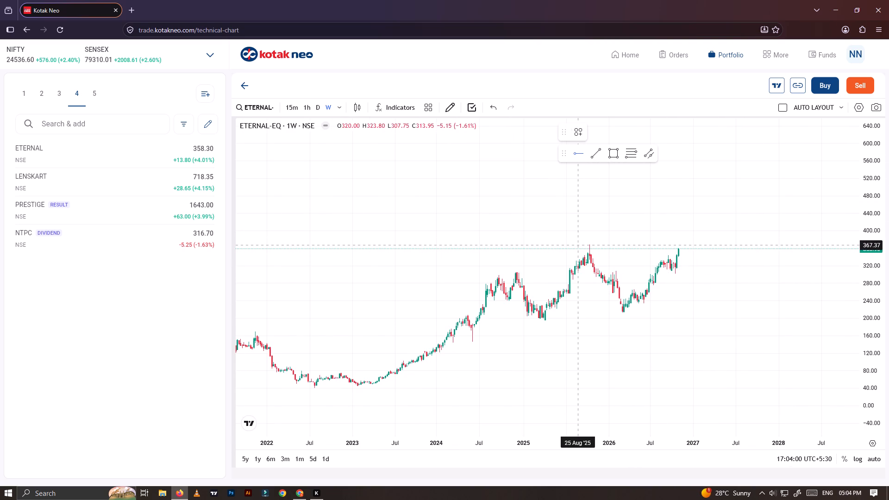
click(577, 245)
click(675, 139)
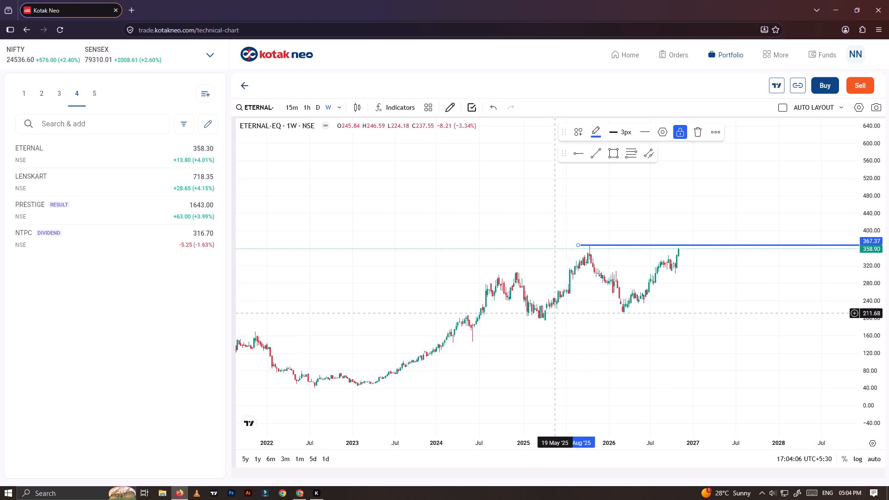
Switch to the daily interval and examine Eternal's price swings against the horizontal ray at the 2025 peak.
click(320, 110)
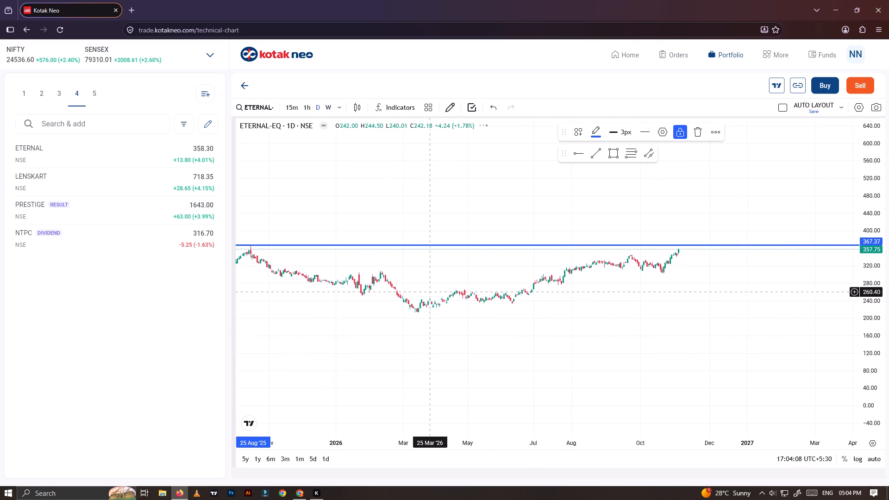
scroll(451, 321, down, 12)
drag(865, 406, 839, 320)
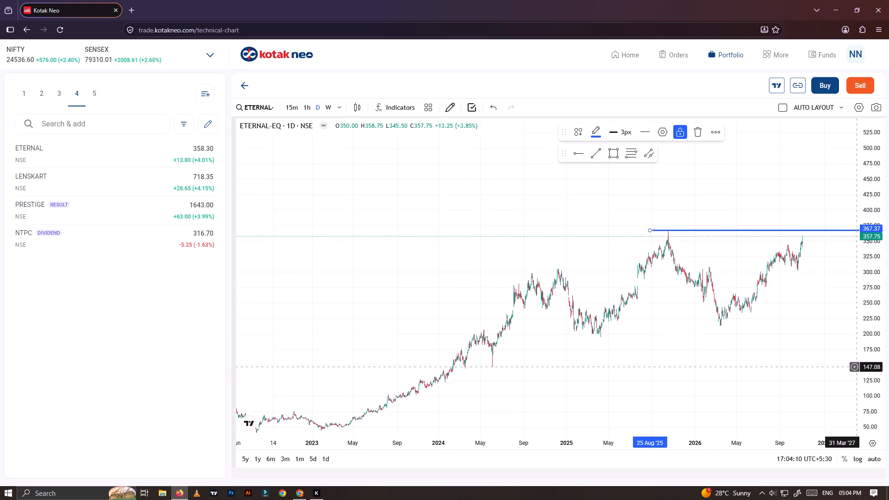
drag(839, 320, 796, 226)
scroll(699, 269, up, 4)
drag(703, 319, 520, 267)
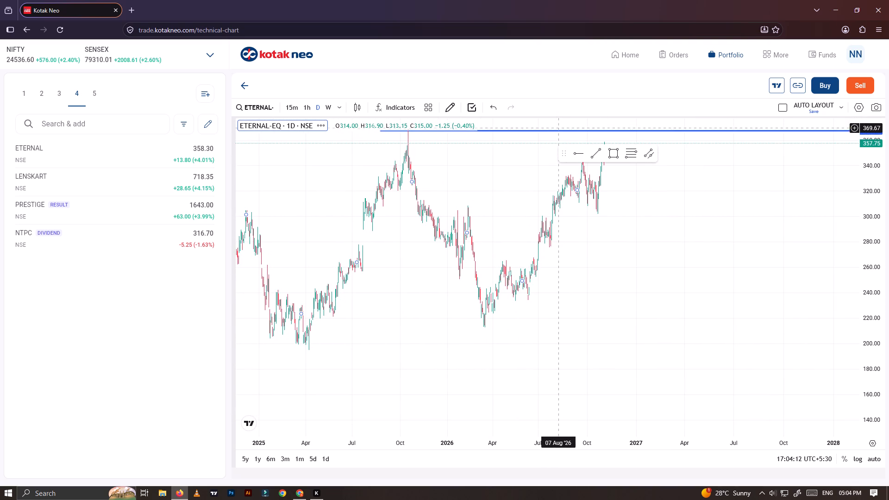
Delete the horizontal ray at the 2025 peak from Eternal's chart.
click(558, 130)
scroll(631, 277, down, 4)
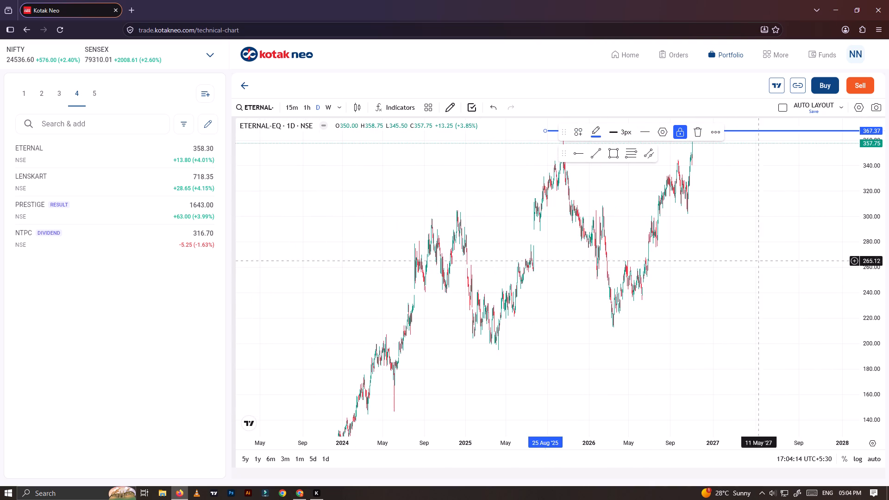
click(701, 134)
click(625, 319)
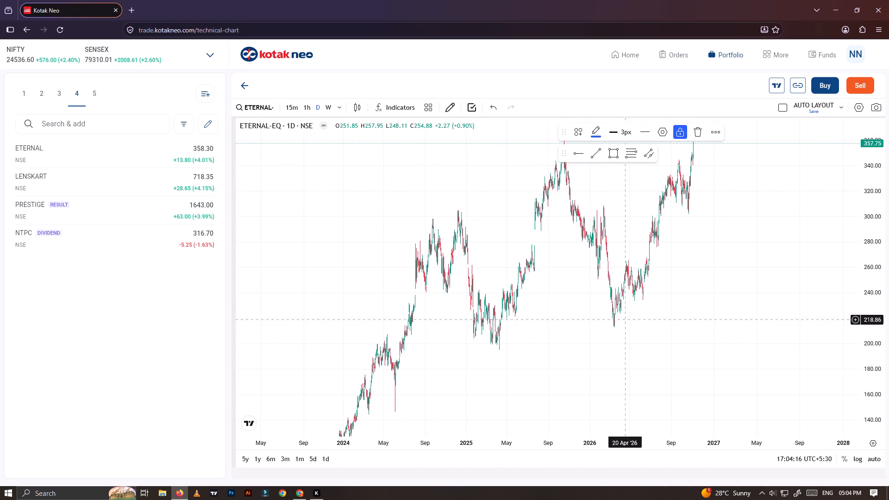
On the weekly chart, draw a Fibonacci retracement from the 2025 high at about 368.40 to the 2026 low at about 213.67 and lock it.
click(329, 108)
scroll(477, 290, up, 7)
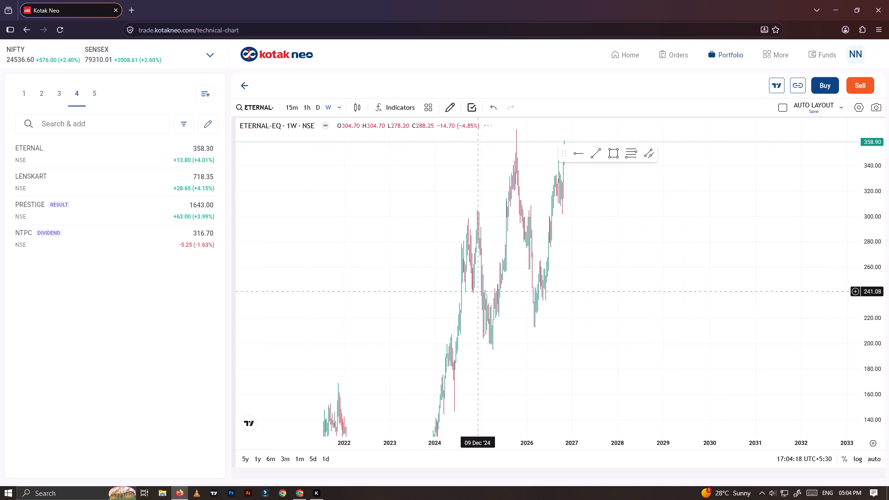
scroll(477, 292, up, 5)
drag(474, 304, 614, 367)
drag(870, 219, 846, 372)
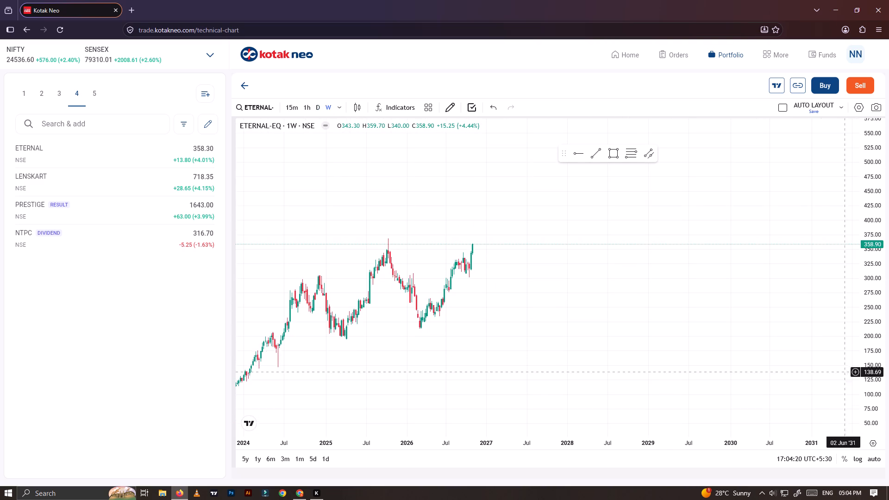
click(636, 157)
click(374, 238)
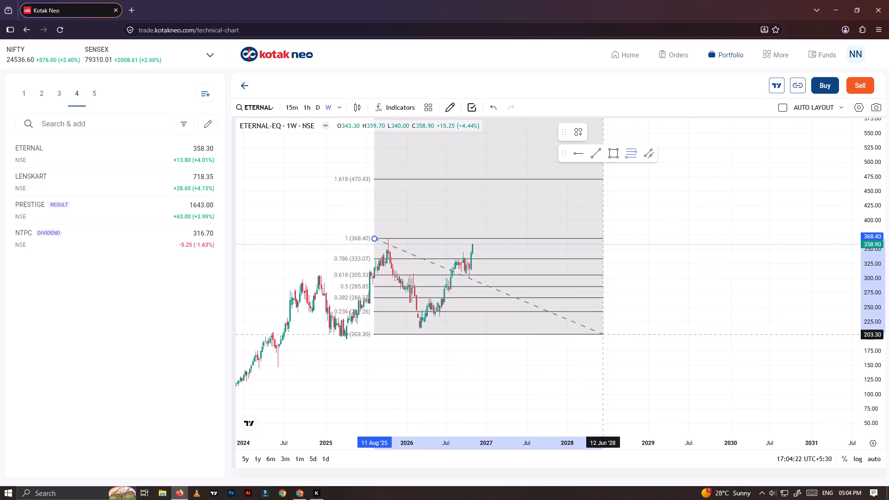
click(638, 328)
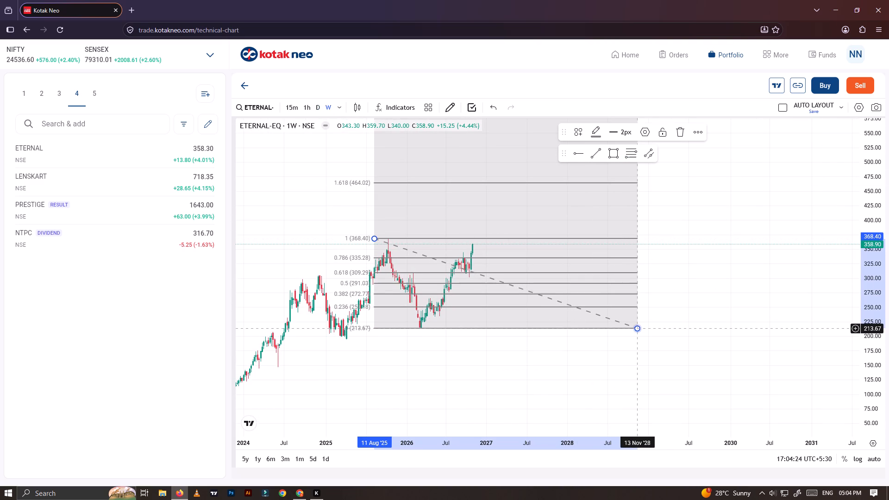
click(657, 133)
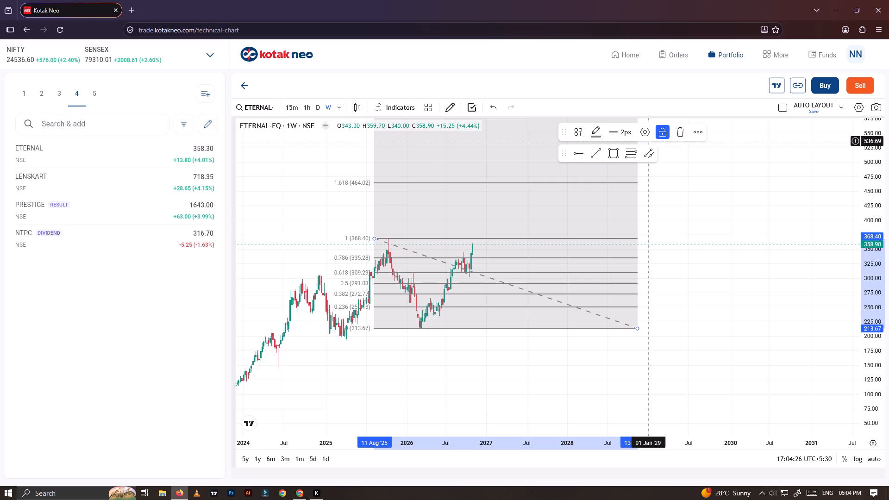
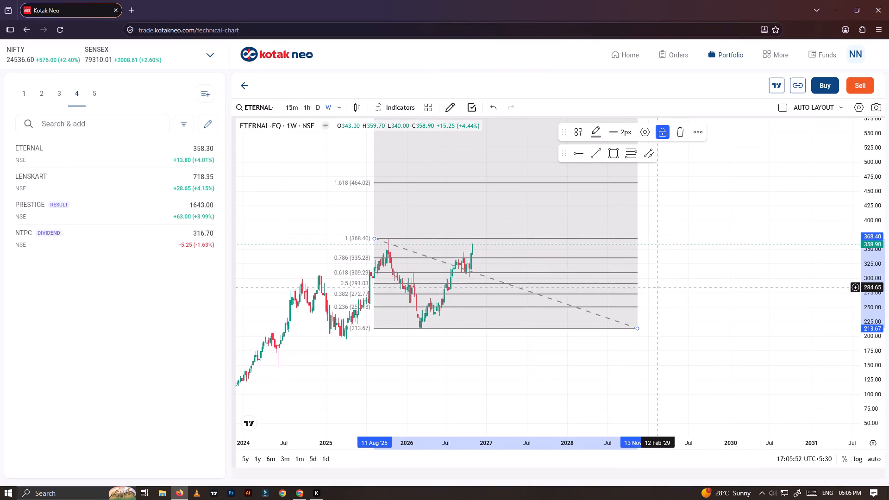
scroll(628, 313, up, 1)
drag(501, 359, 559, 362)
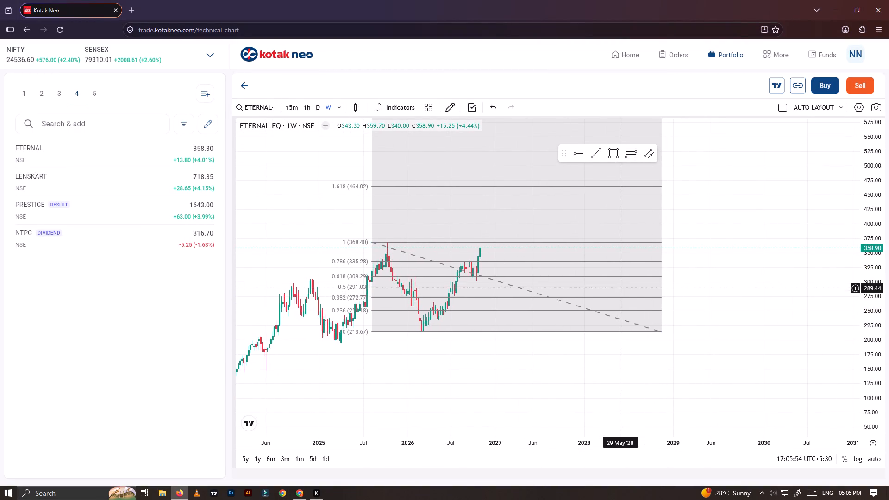
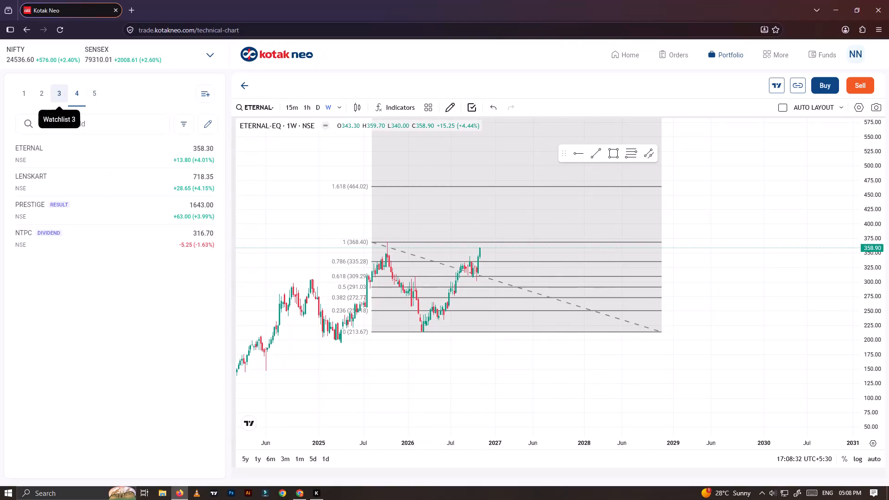
Go to the trading site's home page and open its address, trade.kotakneo.com/home/stocks, in a new browser tab.
click(181, 312)
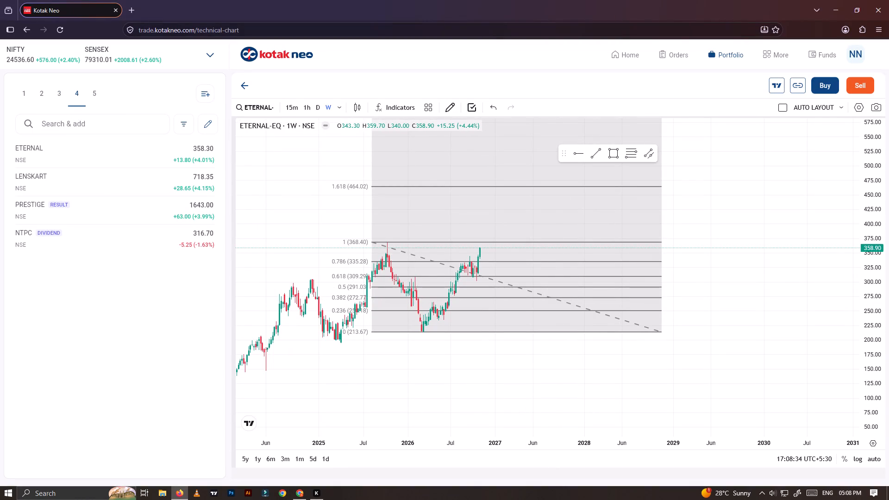
click(628, 59)
right_click(627, 59)
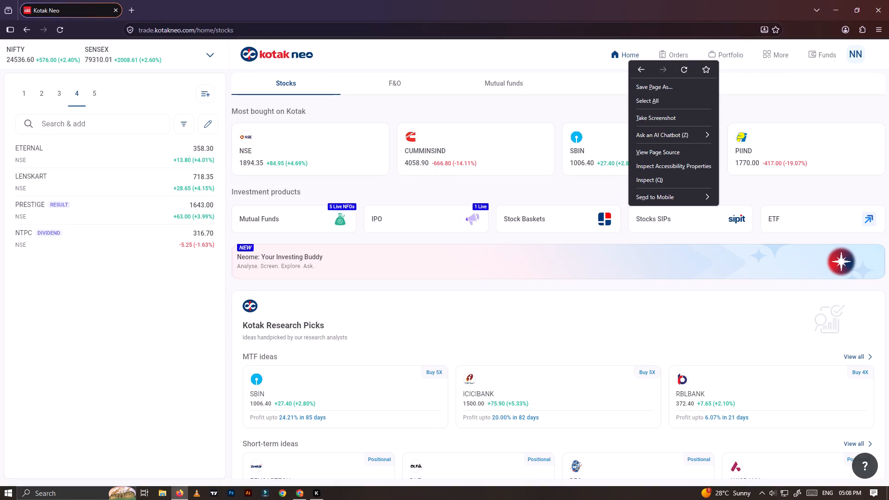
click(258, 30)
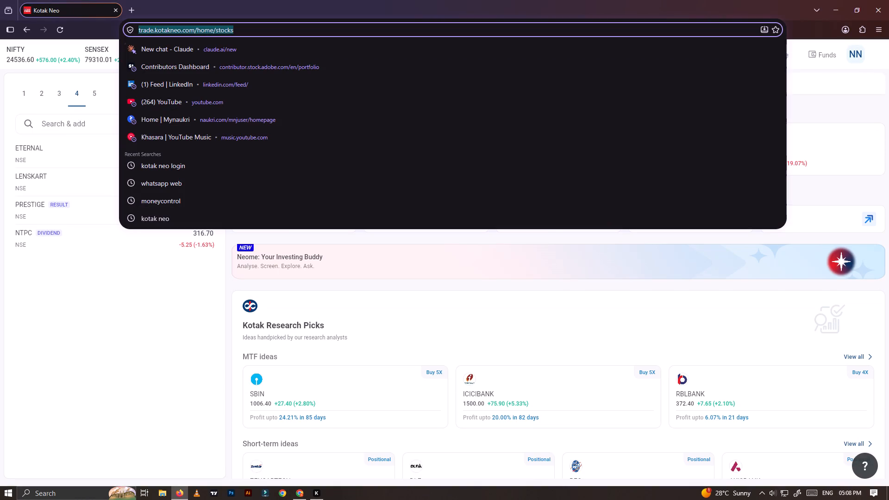
key(ctrl+c)
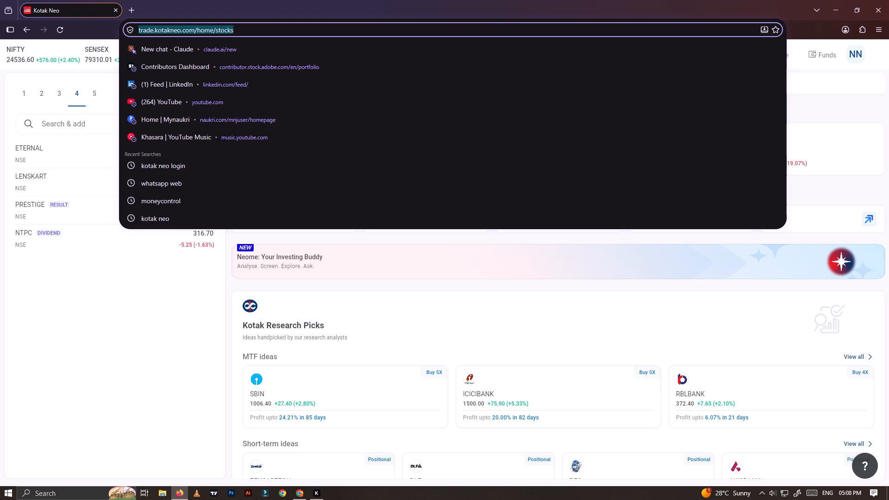
click(138, 6)
key(ctrl+v)
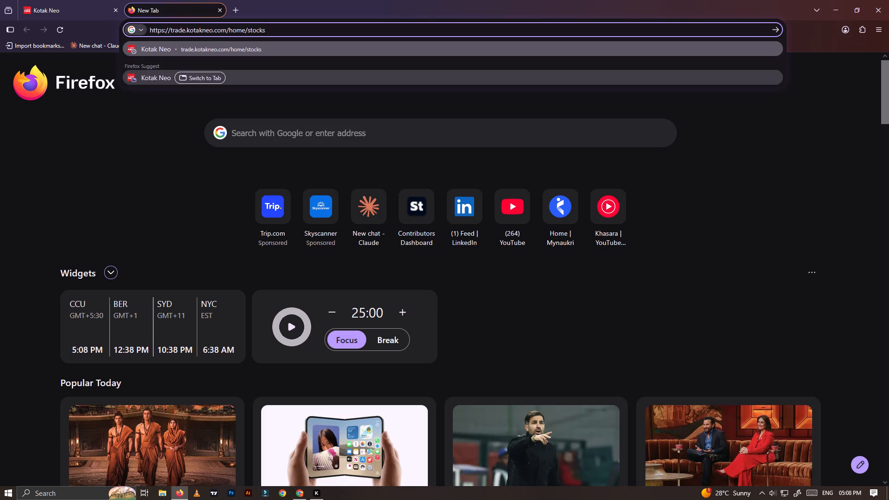
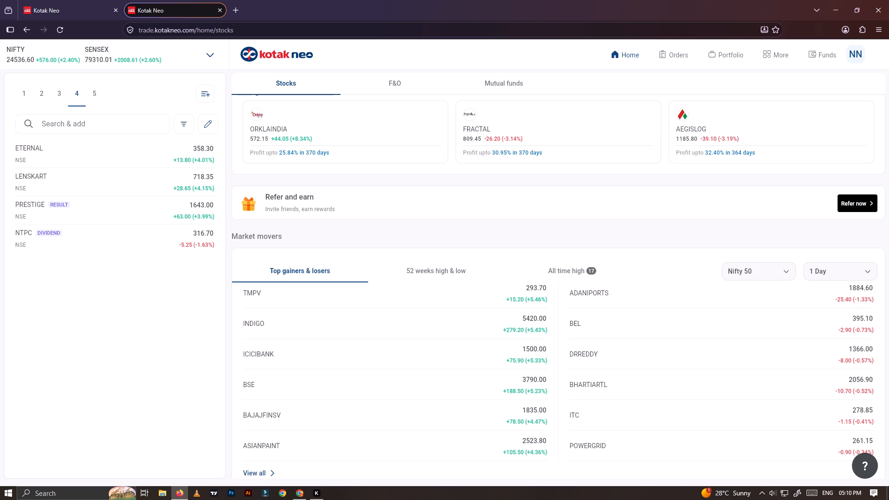
Search for the stock BEL from watchlist 4's search-and-add field.
scroll(762, 401, up, 1)
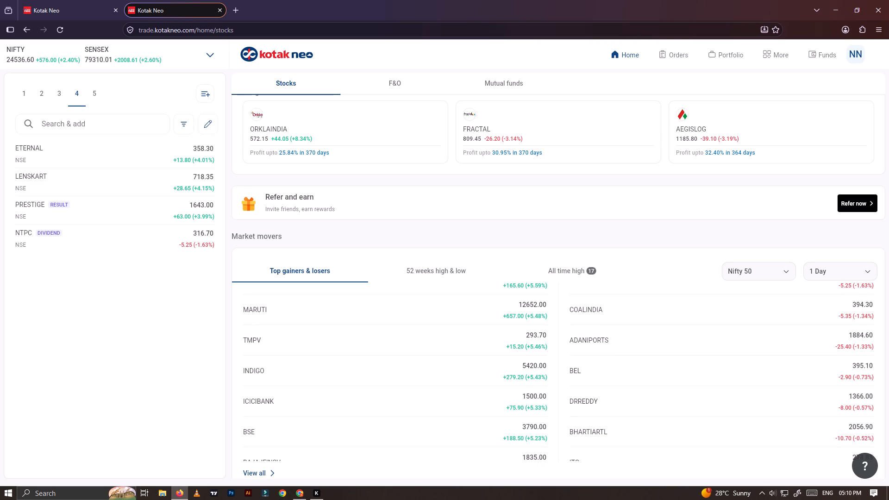
click(96, 125)
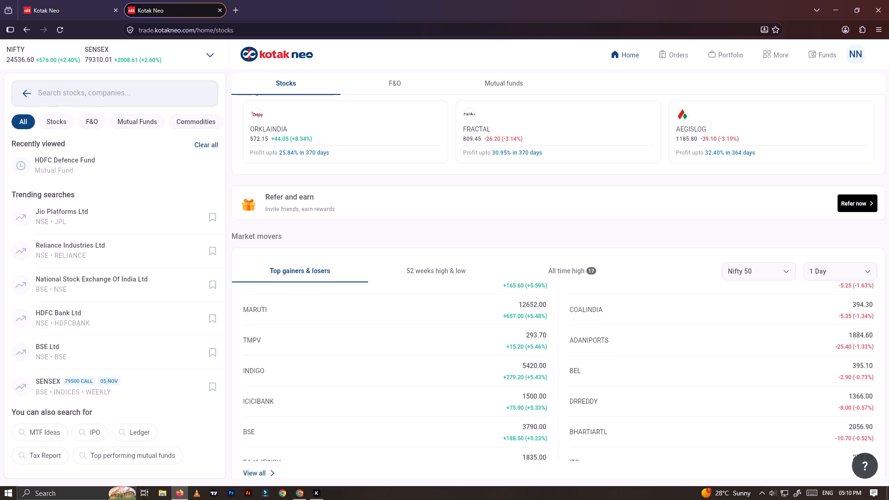
text(be)
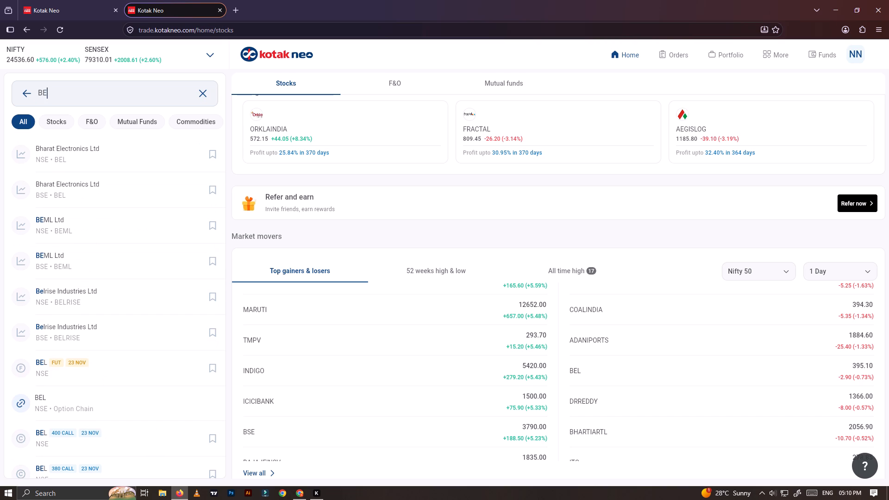
key(l)
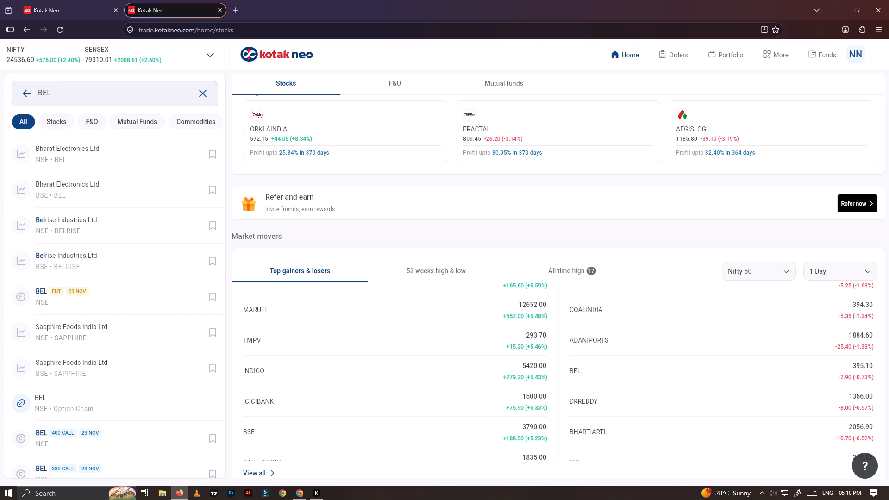
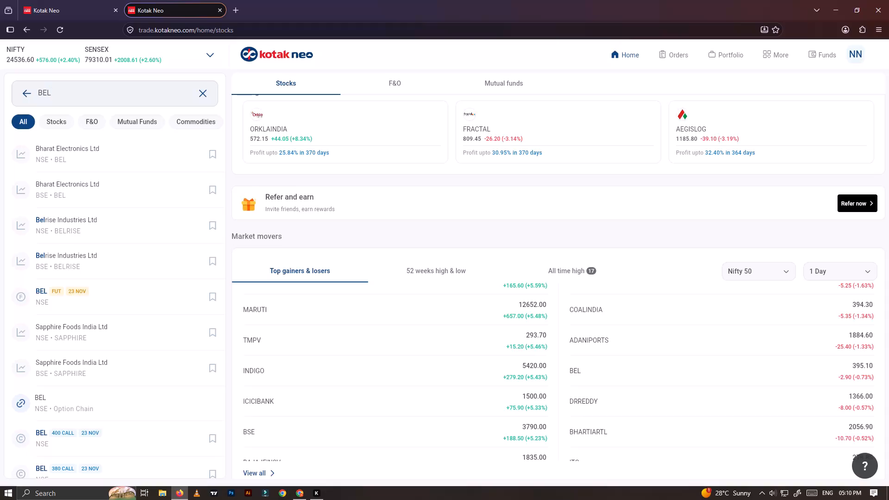
Check the All time high and 52 weeks high & low lists in Market movers, ending on Top gainers & losers.
click(560, 276)
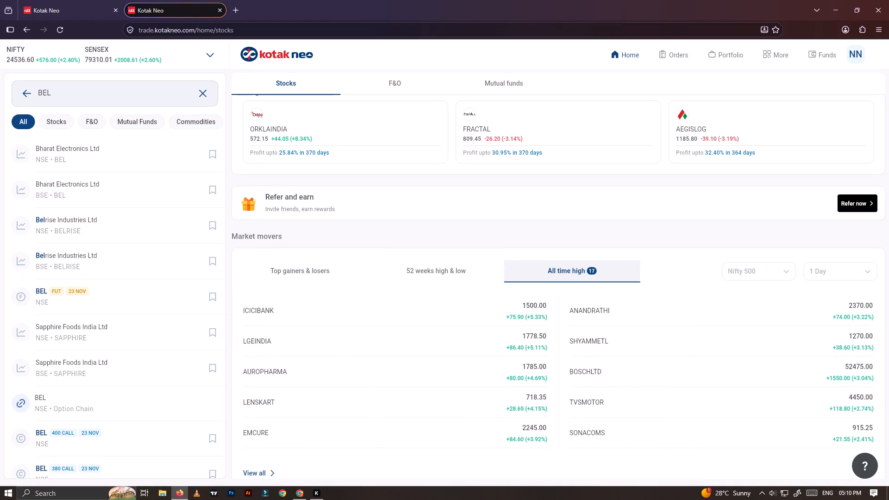
click(466, 274)
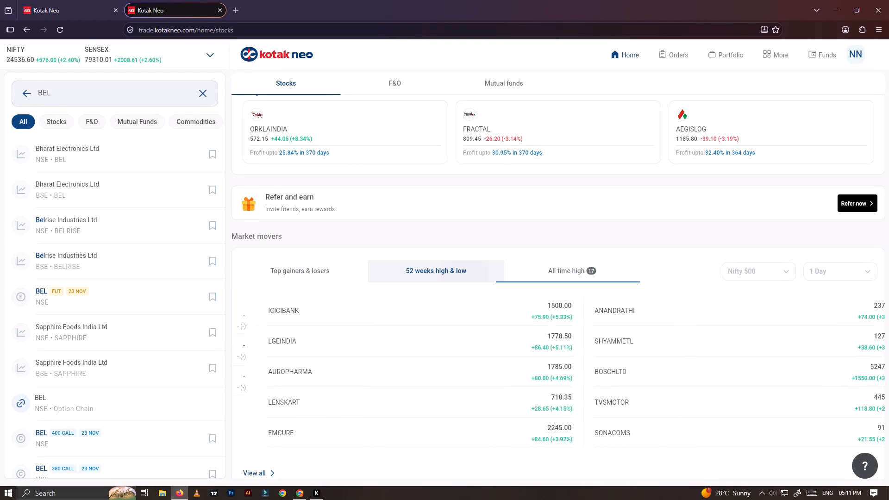
click(313, 266)
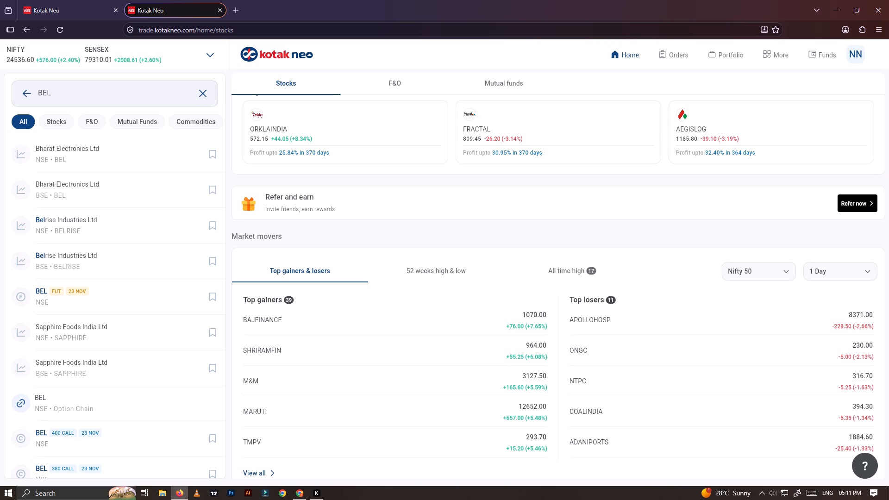
Replace the stock search with ONGC and bookmark the NSE listing of Oil & Natural Gas Corpn Ltd to the watchlist.
drag(68, 95, 118, 104)
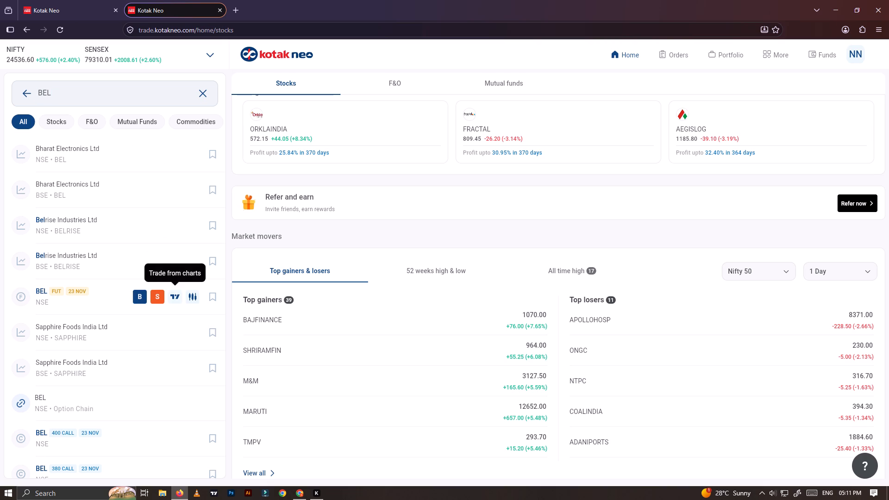
drag(52, 92, 52, 91)
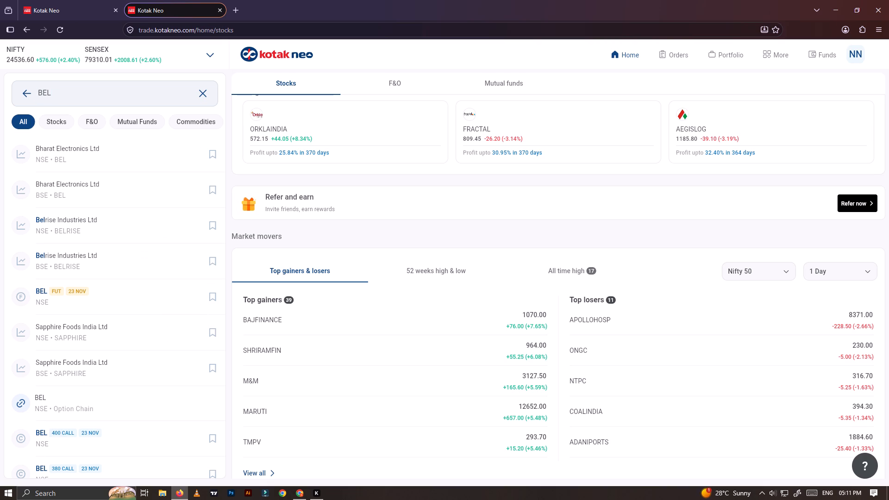
drag(52, 91, 31, 93)
key(o)
key(m)
key(BackSpace)
text(ngc)
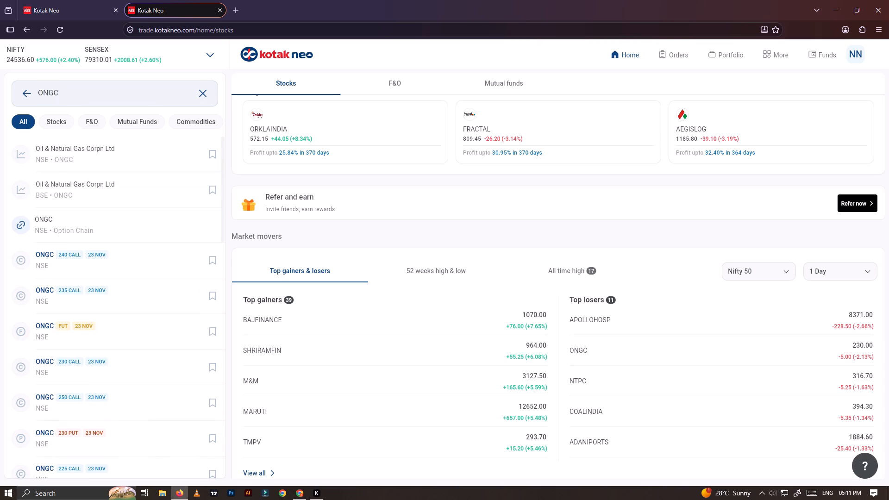
click(214, 155)
Search Commodities for GOLD and view the technical chart of the MCX GOLDM 145000 call expiring 27 NOV.
click(195, 127)
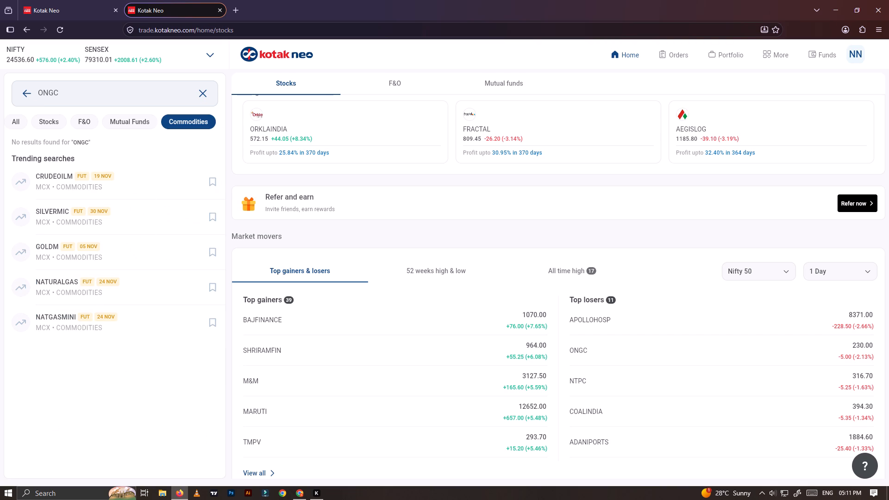
drag(78, 94, 24, 95)
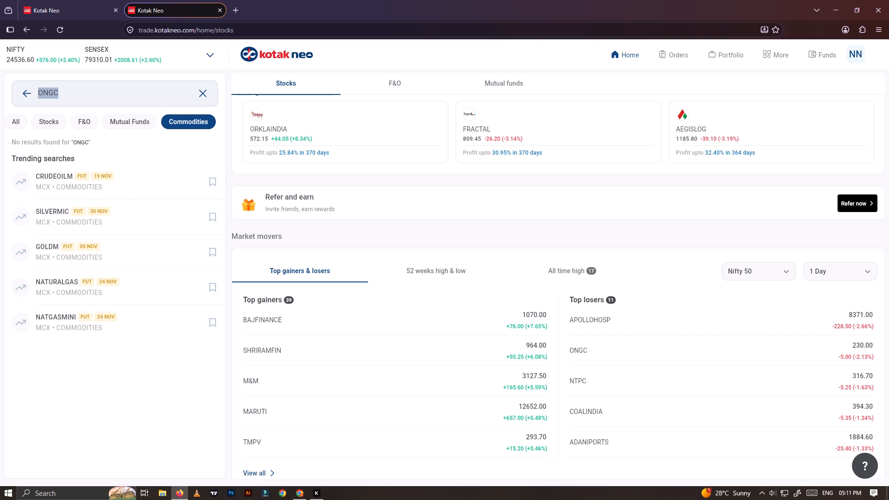
key(g)
key(o)
key(l)
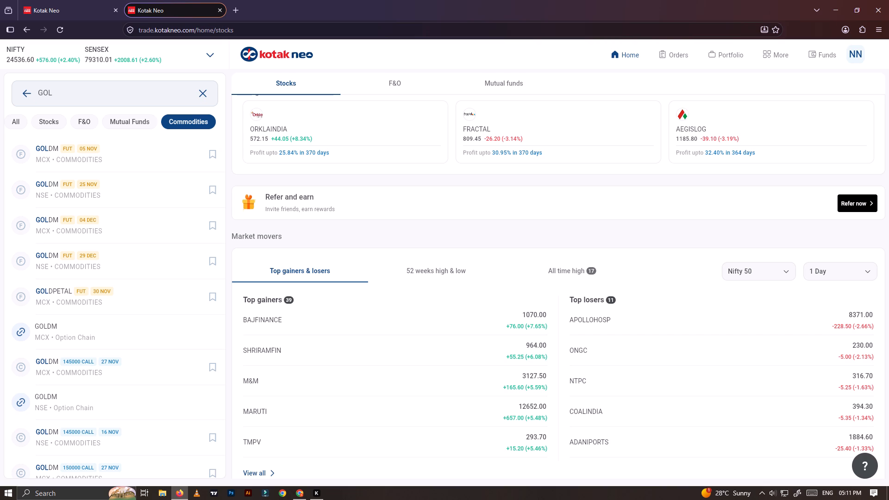
key(d)
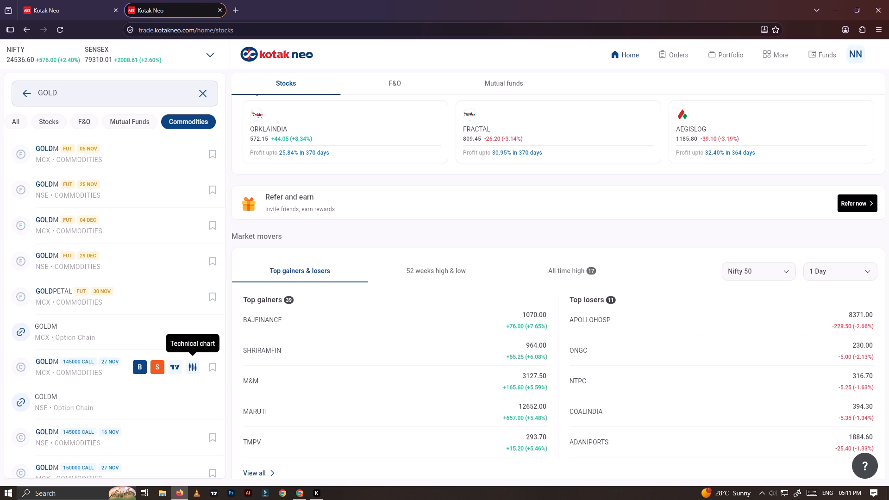
click(188, 370)
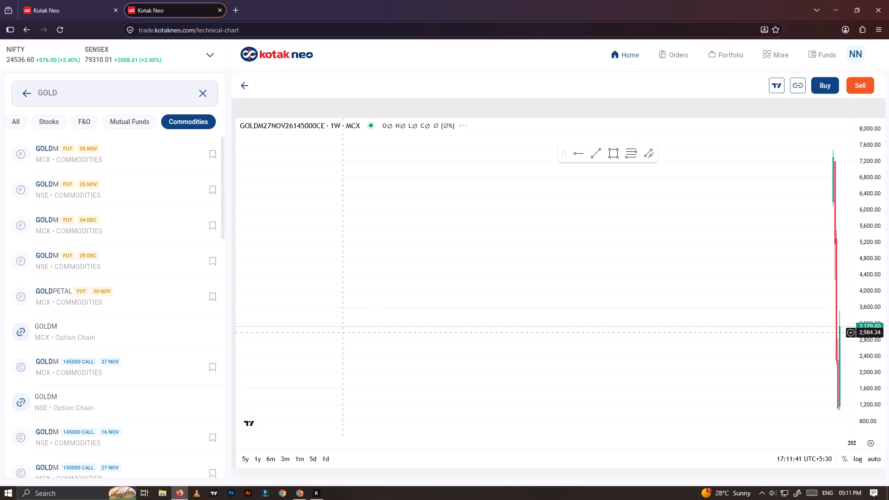
drag(869, 224, 875, 342)
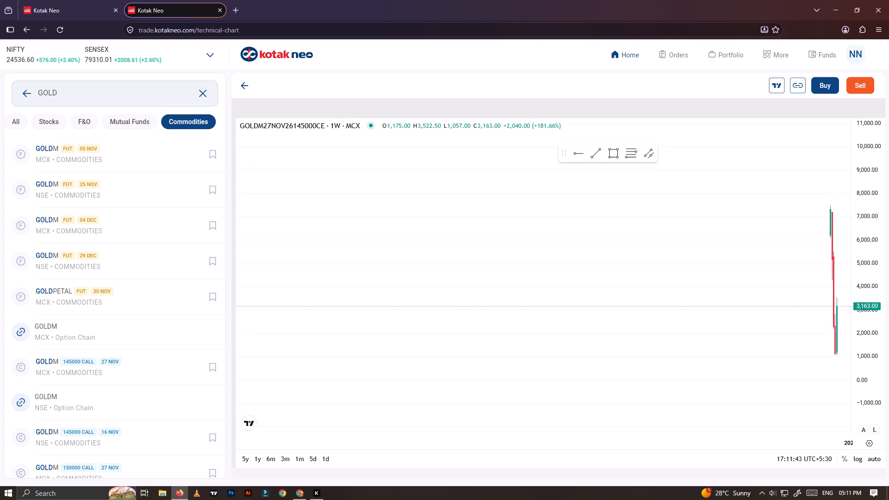
scroll(759, 325, up, 6)
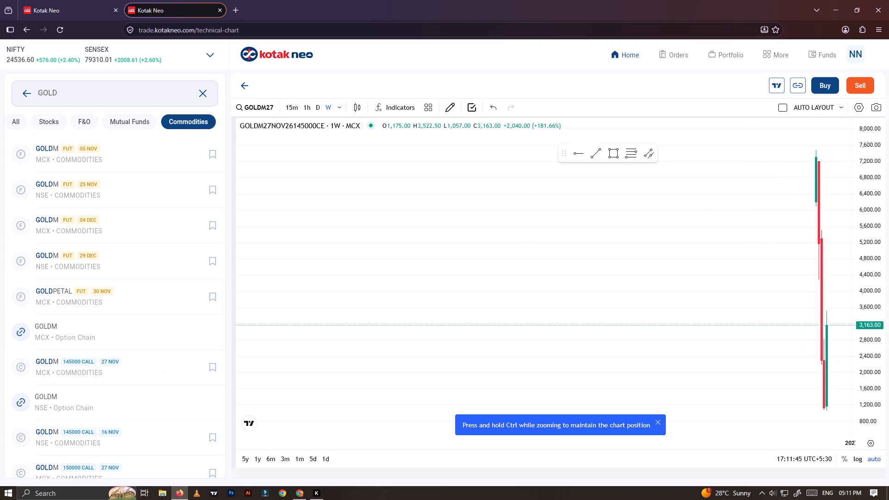
Look through the GOLD search results in the Commodities, Mutual Funds and All categories, ending with the search cleared.
scroll(101, 406, down, 18)
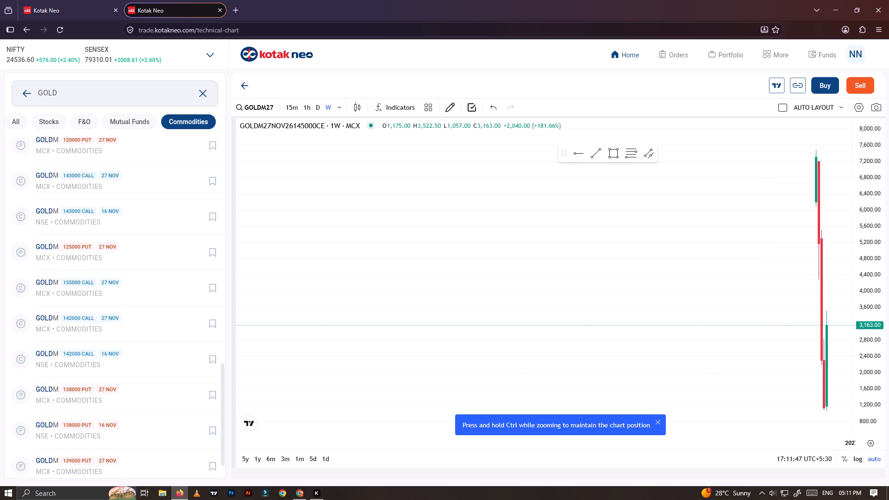
scroll(103, 406, down, 16)
scroll(101, 408, up, 20)
scroll(101, 408, up, 6)
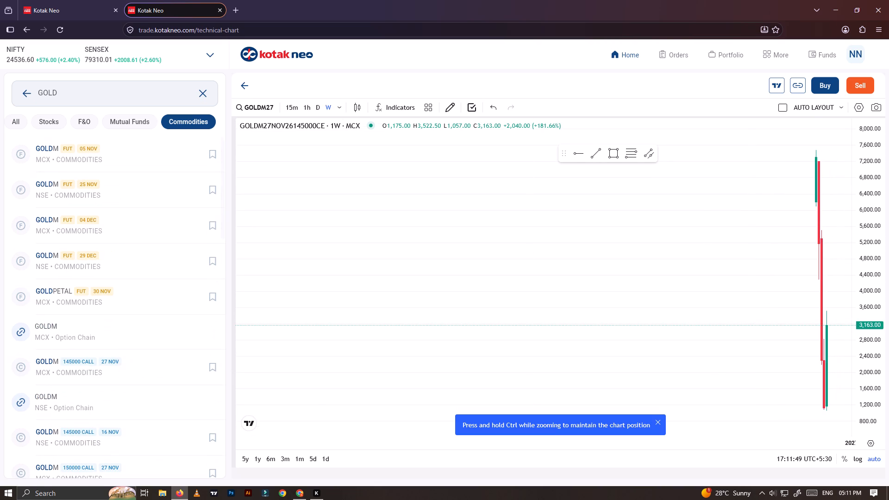
click(24, 121)
click(128, 124)
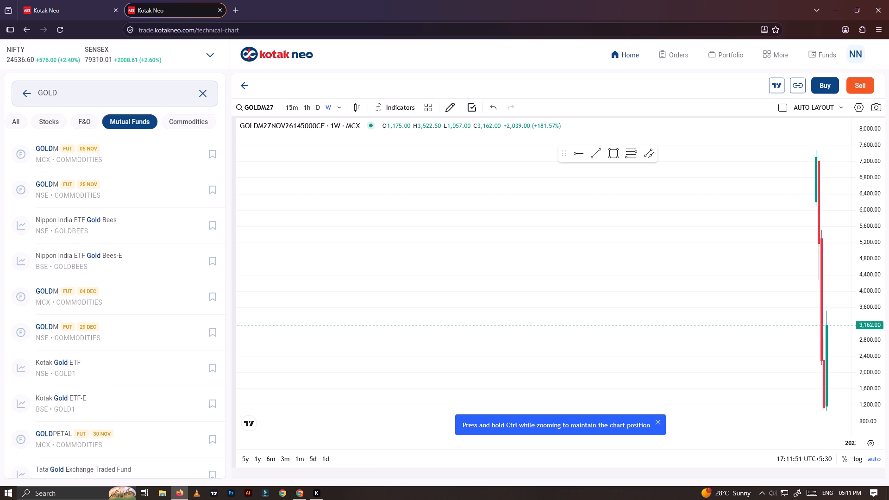
click(22, 122)
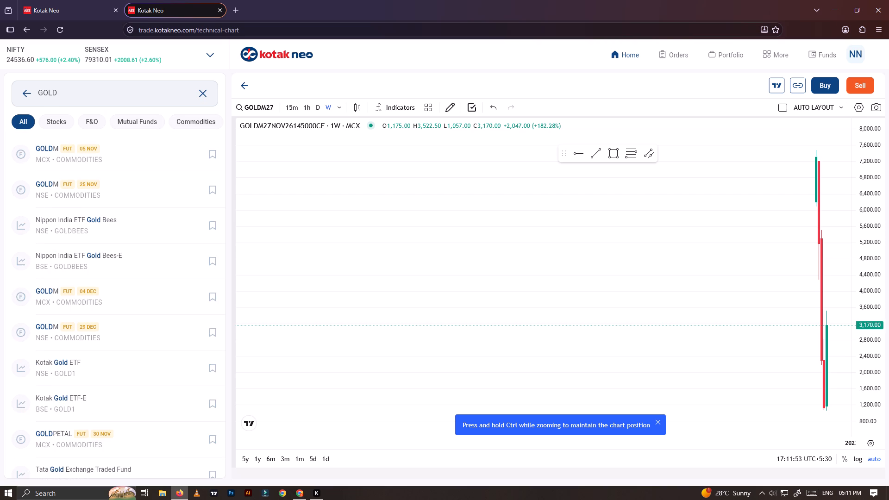
click(202, 99)
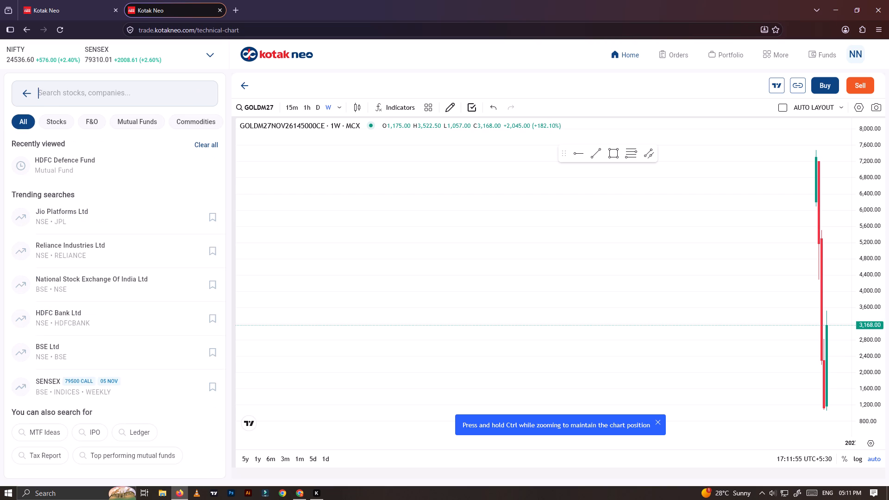
Return to the Stocks home page and open the full Market movers list of Nifty 50 top gainers and losers.
click(160, 158)
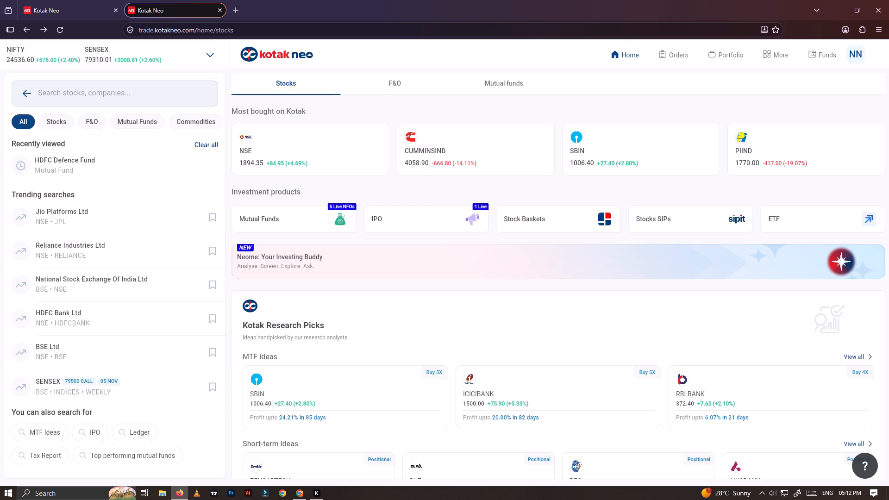
scroll(721, 423, down, 3)
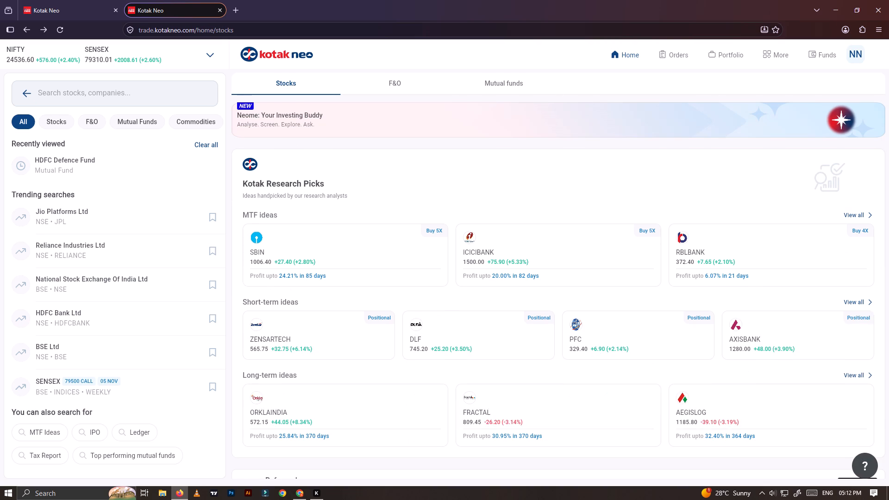
scroll(722, 423, down, 7)
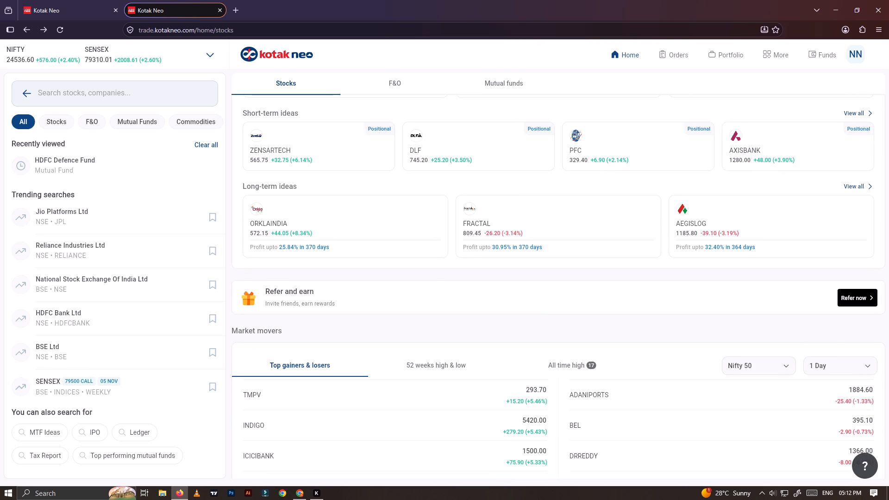
scroll(745, 449, down, 2)
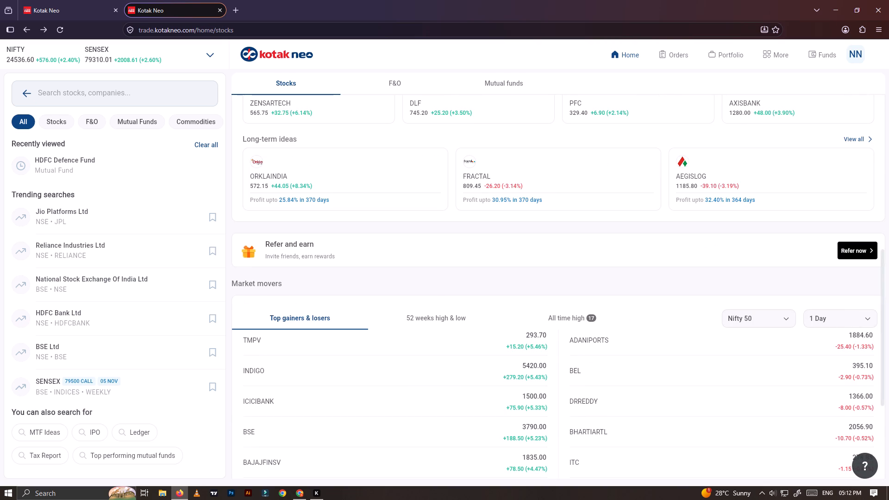
scroll(745, 449, down, 4)
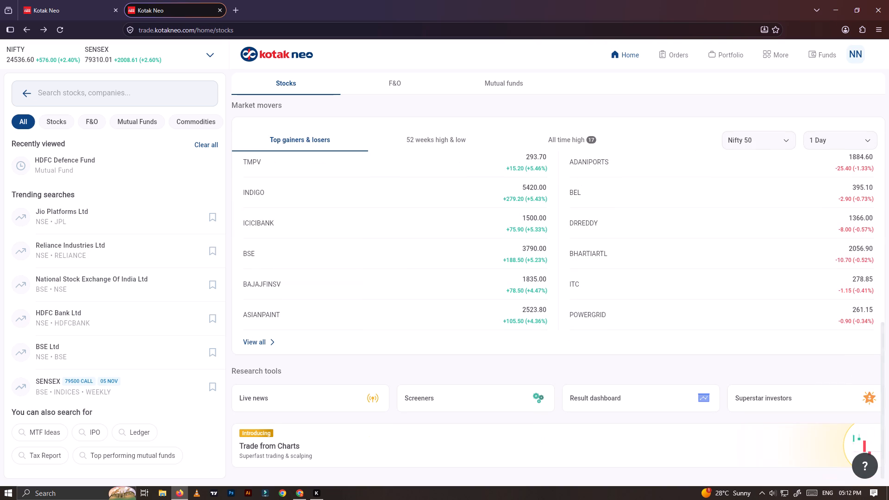
scroll(676, 236, up, 3)
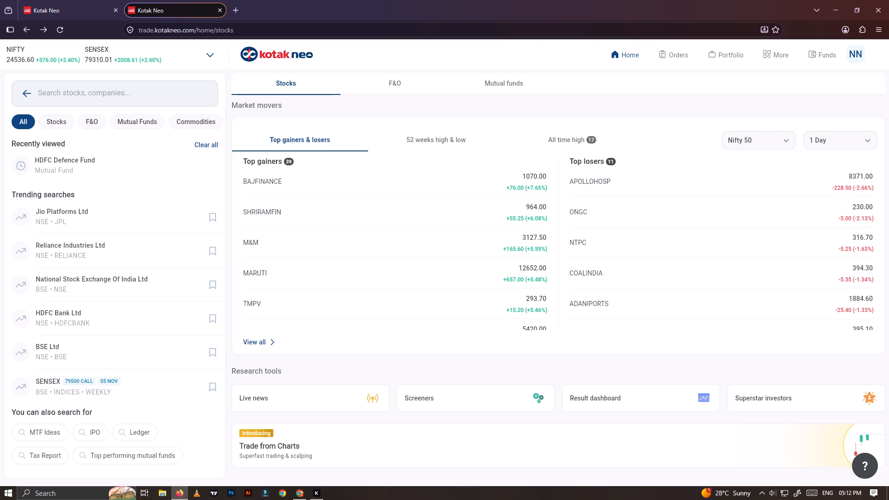
scroll(344, 306, down, 1)
click(261, 340)
click(261, 340)
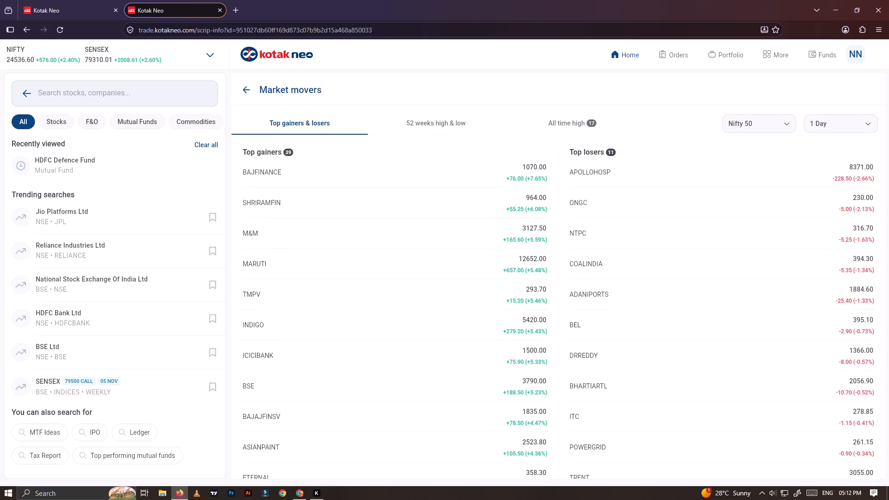
Look through the full list of Nifty 50 top gainers for stocks worth adding to the watchlist.
click(259, 244)
scroll(275, 373, down, 5)
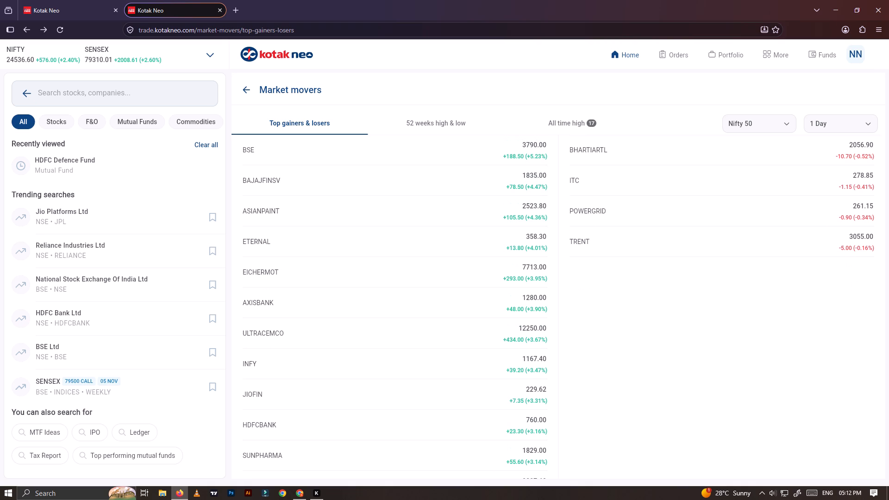
scroll(277, 390, down, 1)
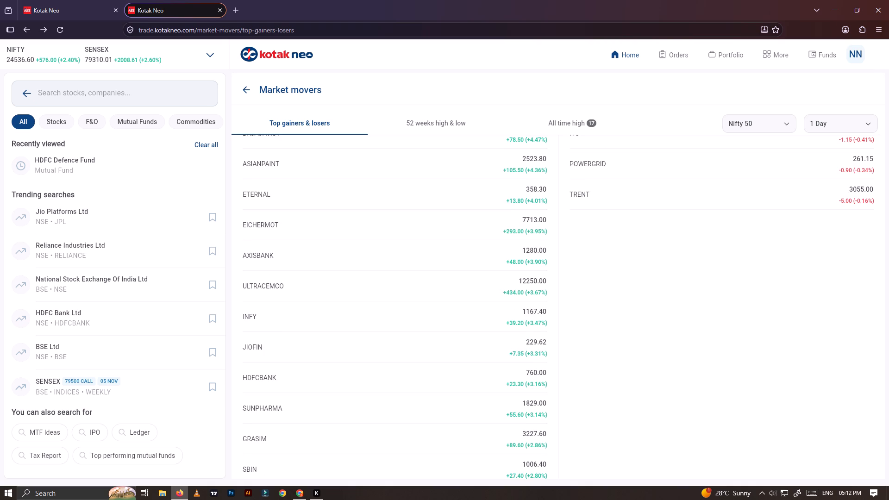
scroll(263, 405, down, 2)
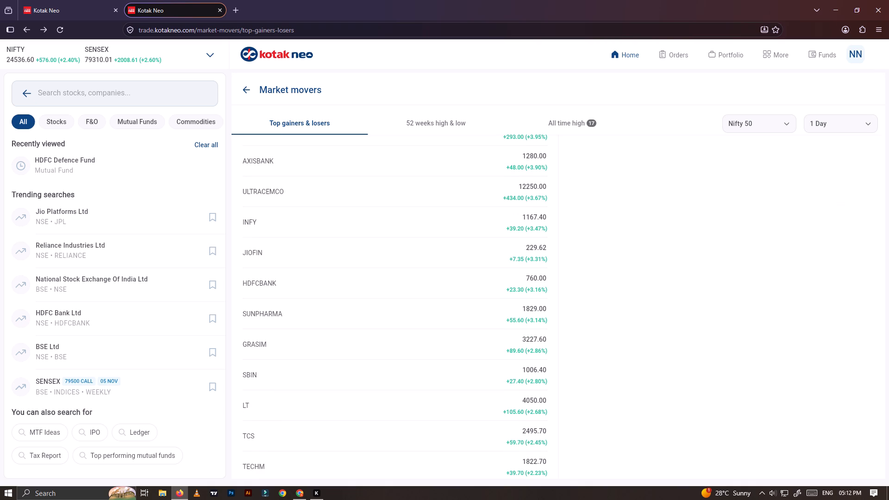
scroll(306, 391, down, 3)
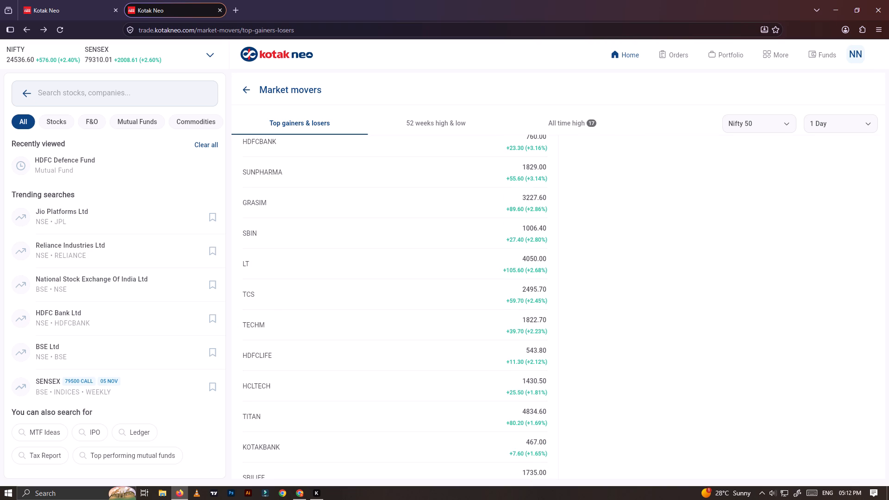
Search for HDFCL and bookmark the NSE listing of HDFC Life Insurance Company Ltd to the watchlist.
click(81, 99)
key(h)
key(d)
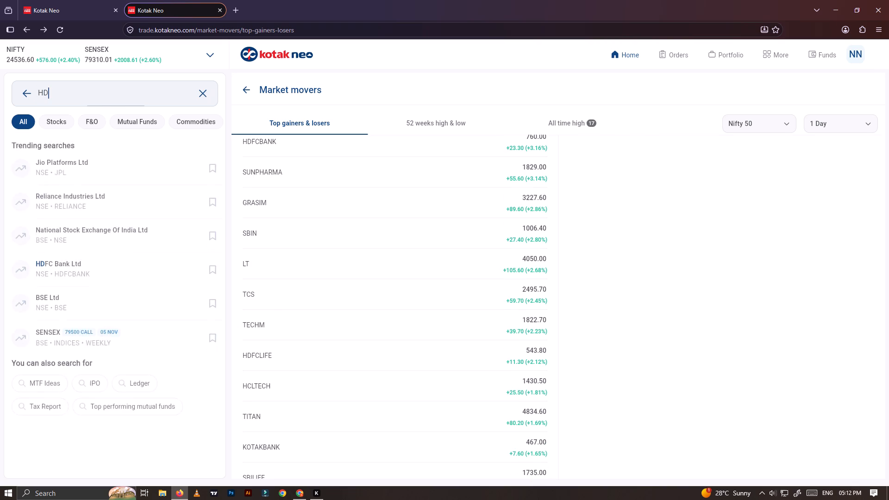
text(fc)
key(space)
key(BackSpace)
key(l)
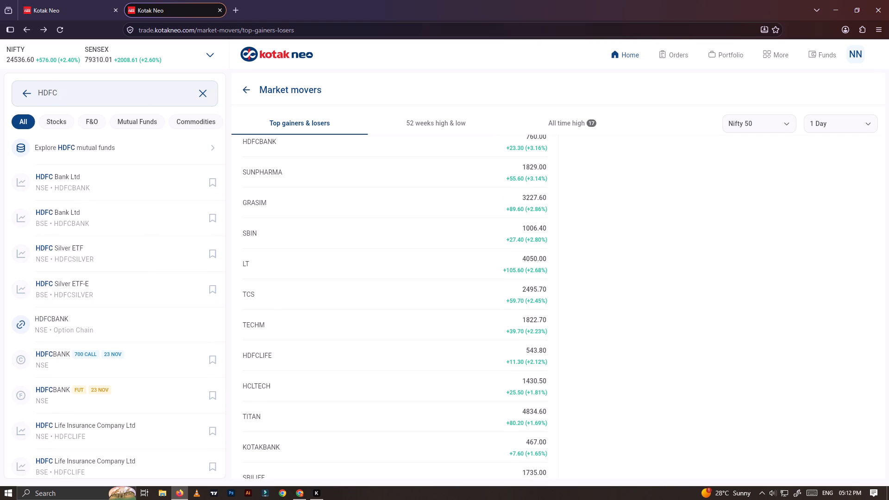
click(214, 153)
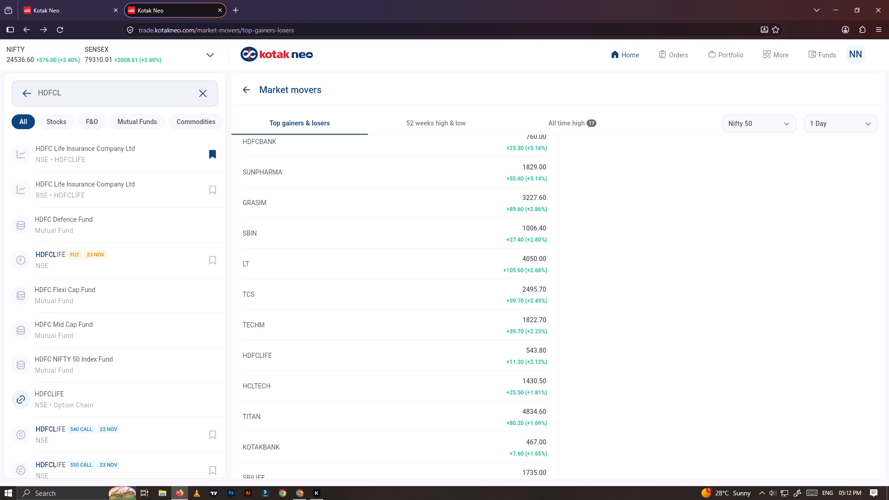
Search for TATAS and bookmark the NSE listing of Tata Steel Ltd to the watchlist.
scroll(382, 325, down, 2)
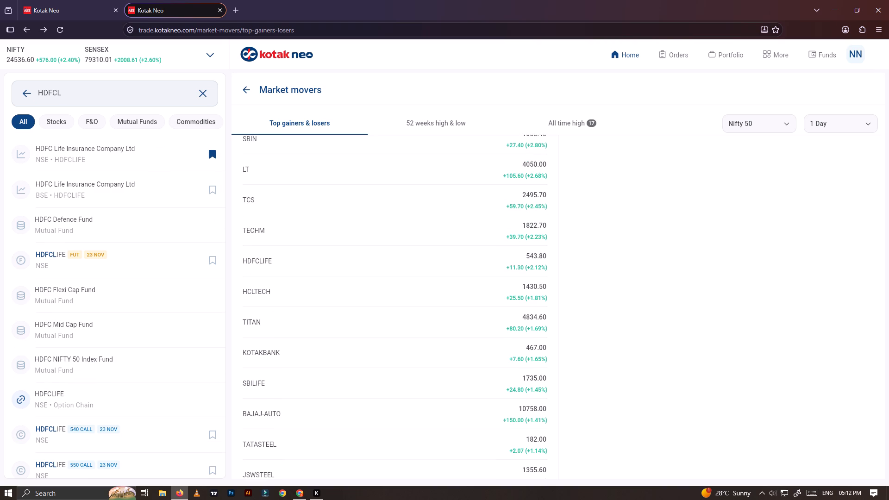
drag(67, 99, 14, 99)
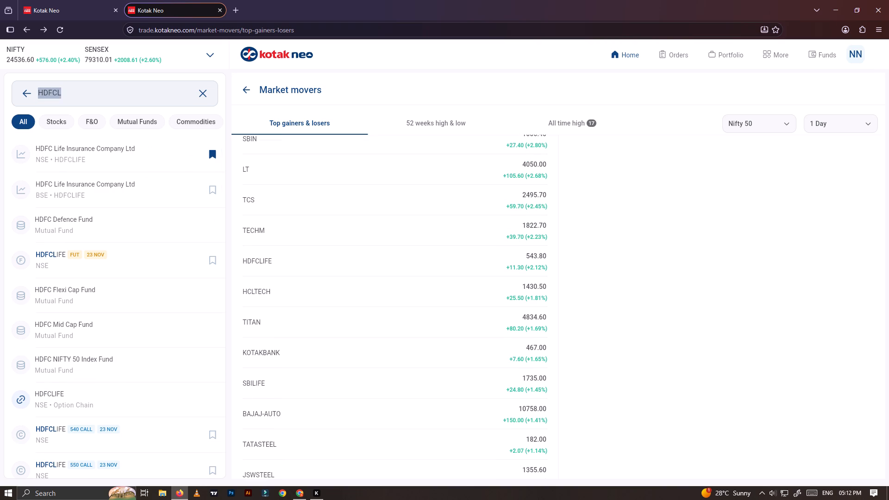
text(ta)
text(tas)
click(213, 154)
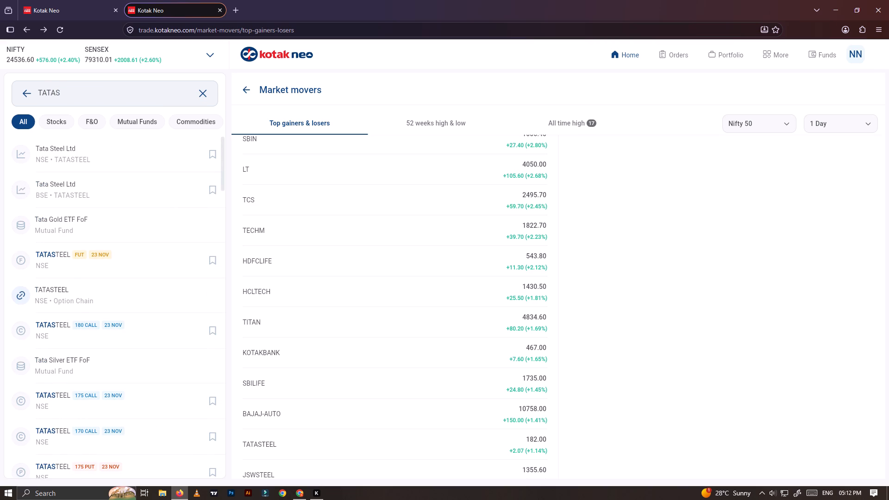
Look through the remaining Nifty 50 top gainers for further watchlist candidates, ending back at the start of the list.
scroll(439, 353, down, 1)
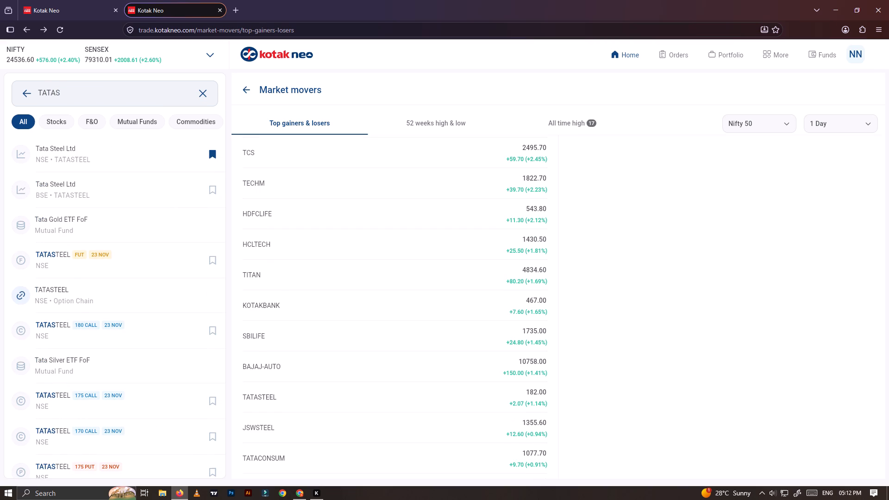
scroll(409, 406, down, 3)
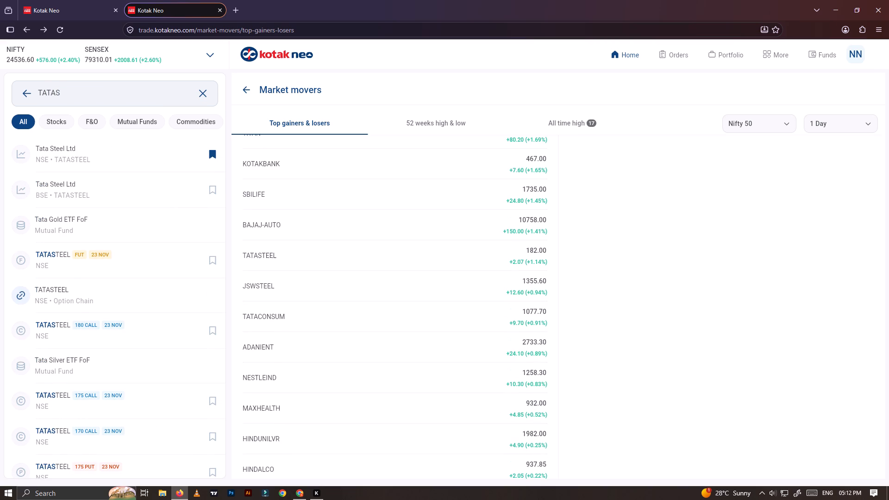
scroll(408, 407, down, 1)
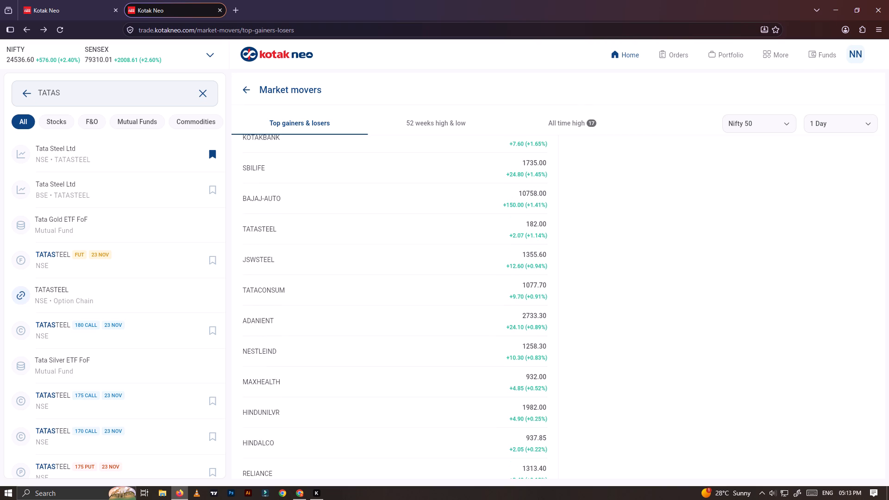
scroll(408, 407, down, 6)
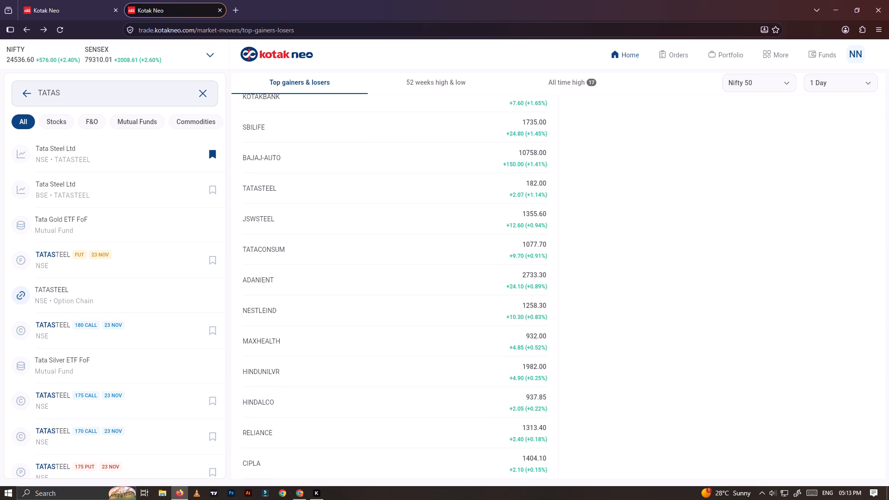
scroll(408, 407, up, 14)
scroll(408, 407, up, 12)
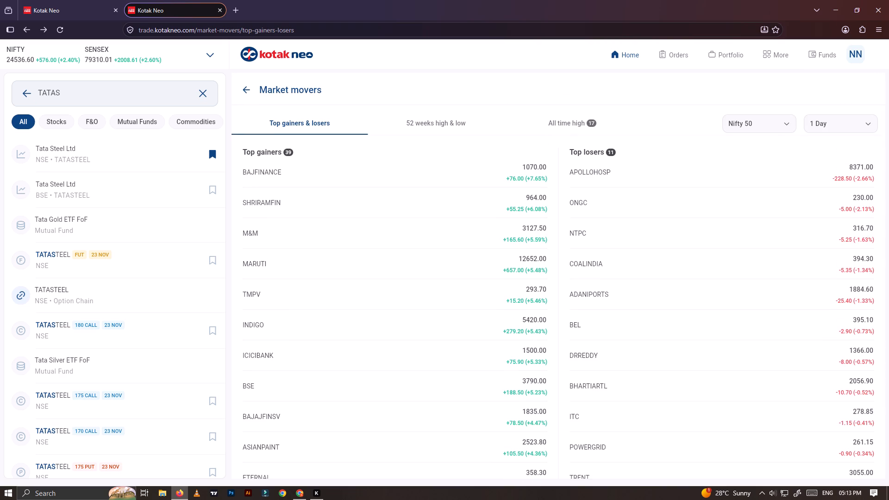
Filter the Market movers by Nifty Bank, and bookmark the NSE listing of Yes Bank Ltd by searching for YESBANK.
click(790, 125)
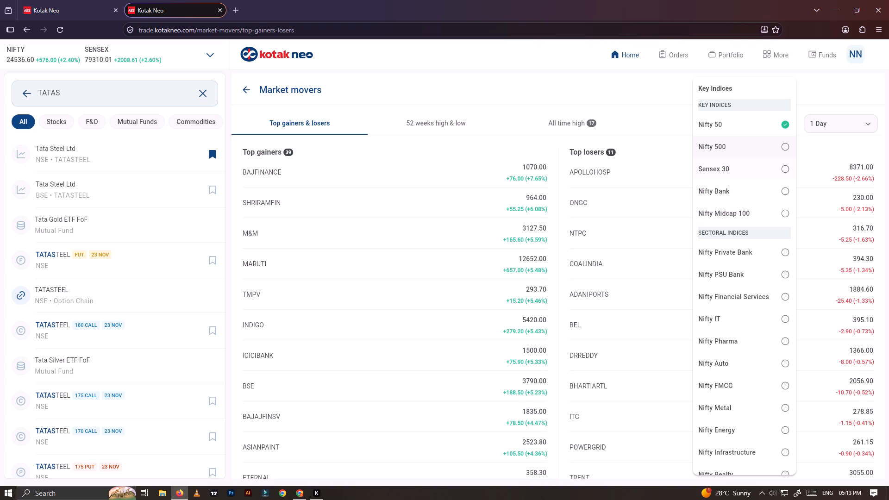
click(742, 186)
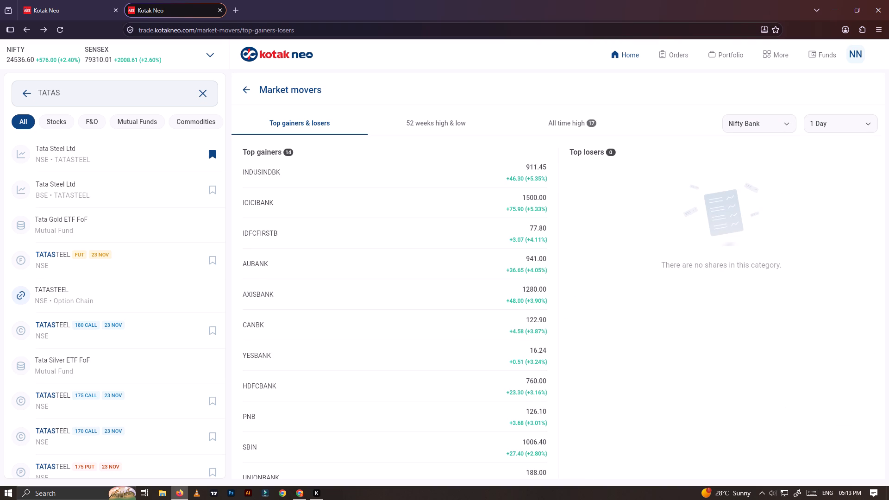
drag(83, 94, 40, 94)
drag(40, 94, 29, 94)
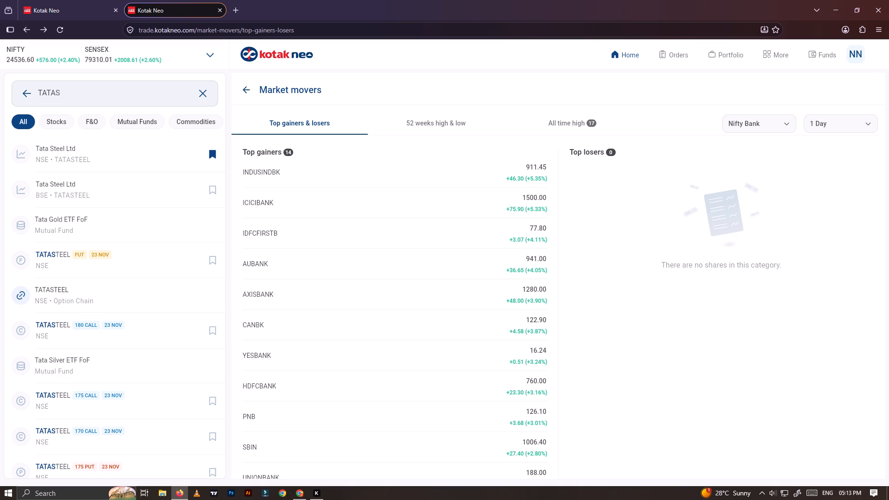
drag(78, 87, 36, 93)
key(y)
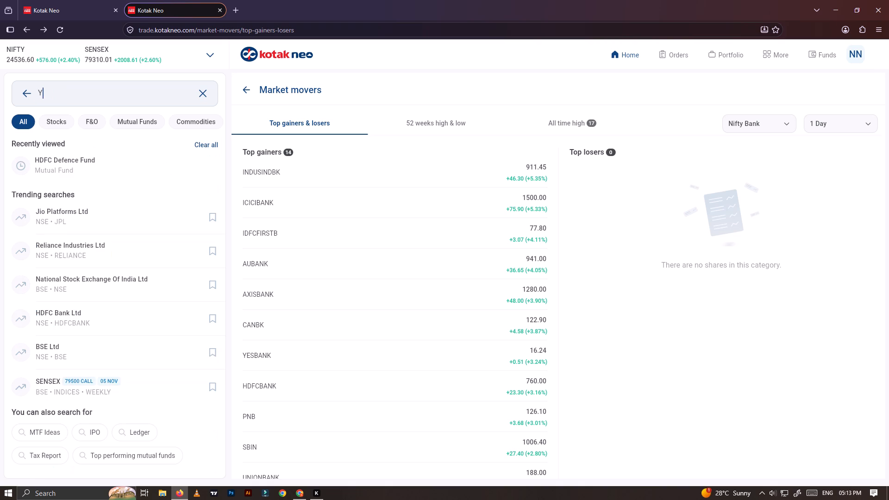
text(es)
key(b)
text(ank)
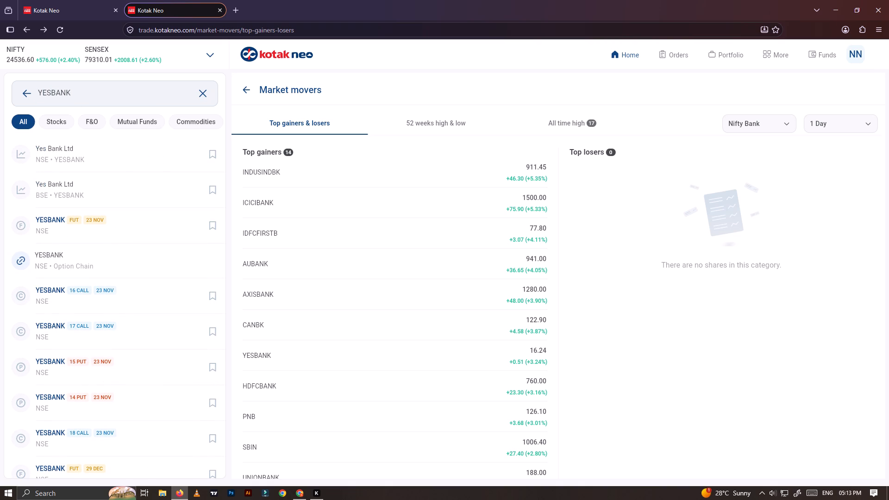
click(214, 153)
Search for PNB and bookmark the NSE listing of Punjab National Bank to the watchlist.
drag(75, 96, 38, 99)
text(pnd)
key(BackSpace)
key(b)
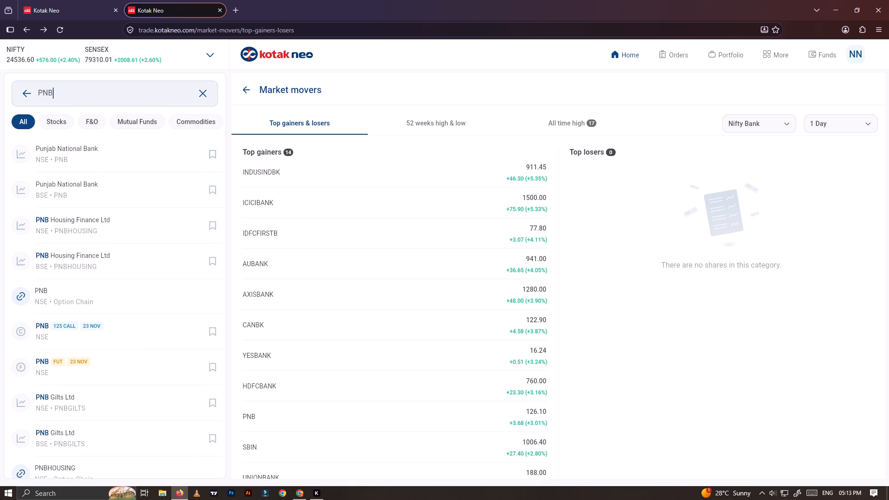
click(217, 155)
Check the rest of the Nifty Bank gainers, and bookmark the NSE listing of Union Bank of India by searching for UNION.
scroll(363, 307, down, 1)
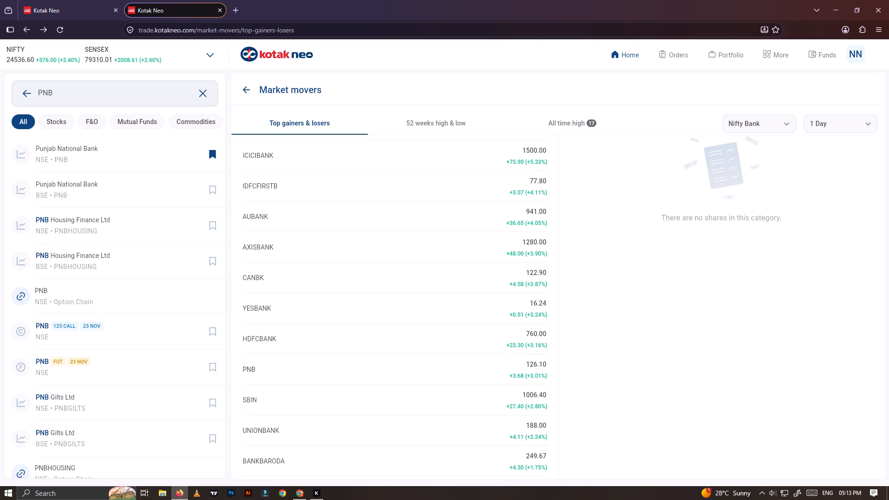
scroll(180, 280, down, 1)
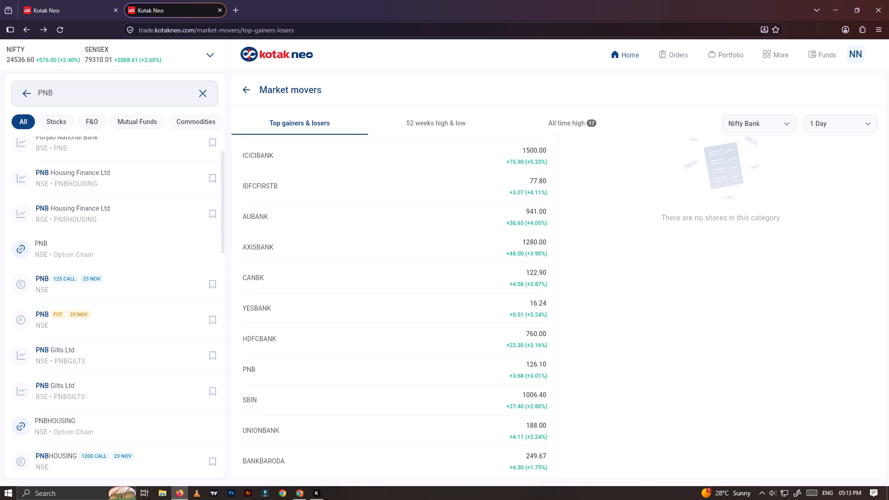
scroll(289, 314, down, 2)
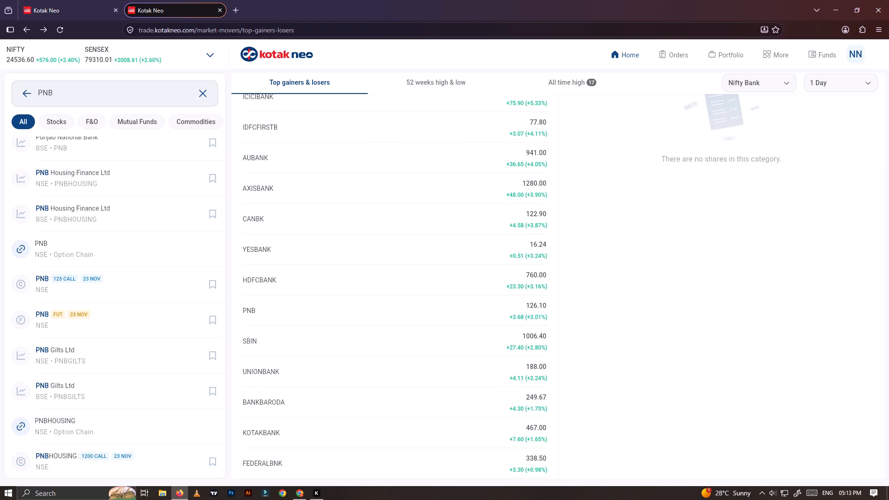
scroll(287, 310, down, 4)
drag(71, 92, 40, 93)
drag(40, 93, 32, 94)
text(union)
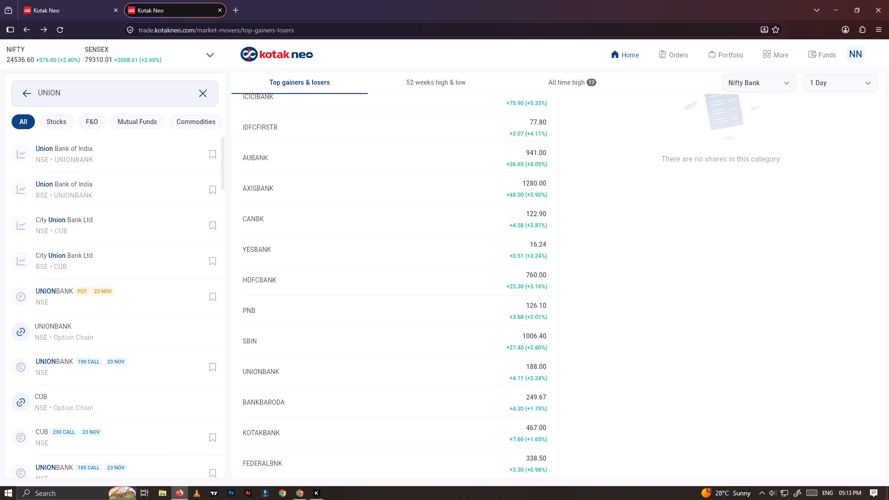
click(214, 154)
Filter the Market movers by Nifty IT, and bookmark the NSE listing of Wipro Ltd by searching for WIPRO.
scroll(443, 290, down, 5)
scroll(449, 376, up, 7)
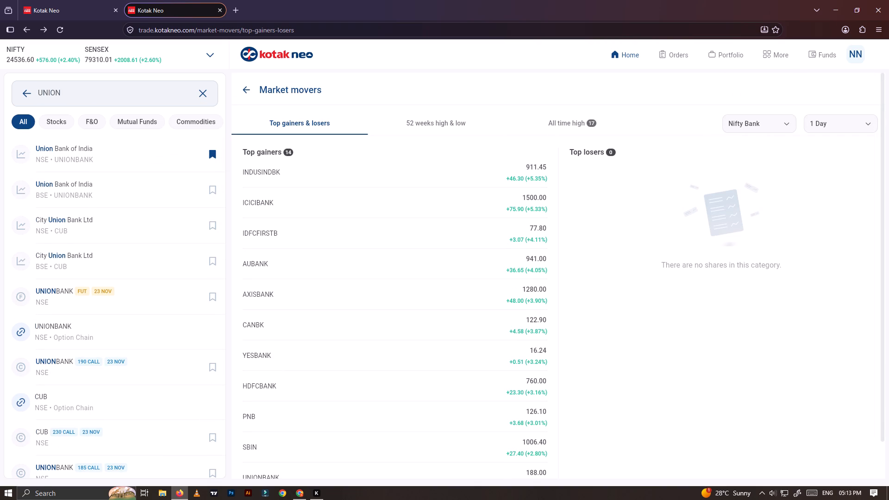
click(782, 128)
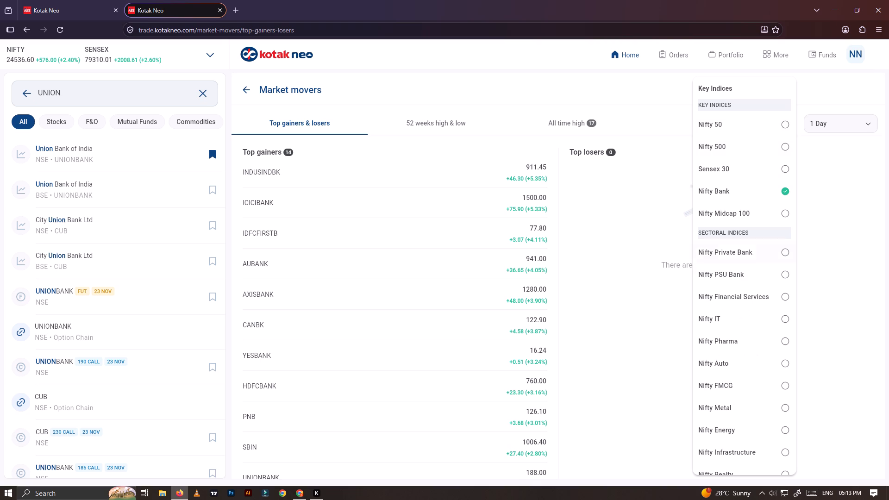
click(751, 325)
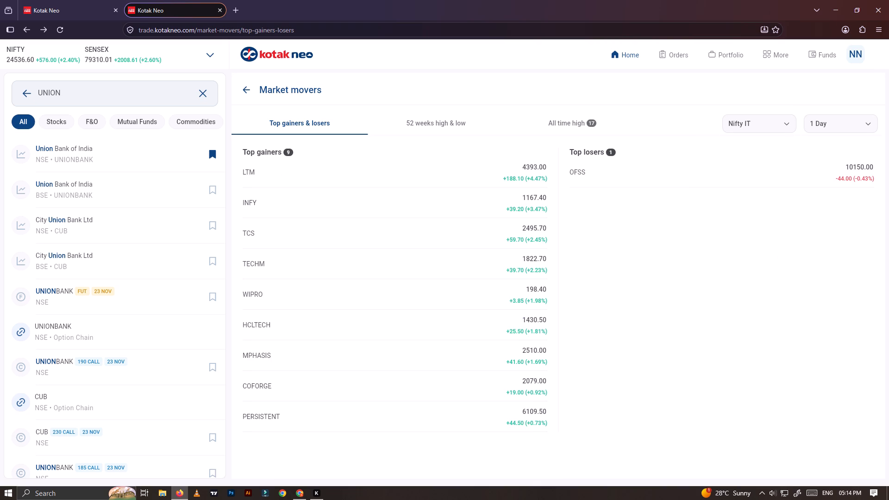
drag(59, 93, 38, 93)
text(wipro)
click(213, 155)
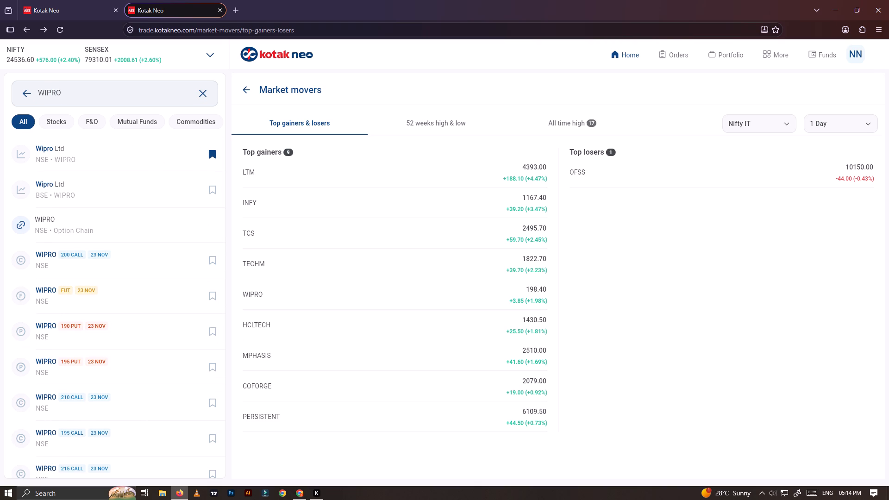
Filter the Market movers by Nifty Pharma, and bookmark the NSE listing of Piramal Pharma Ltd by searching for PPLPH.
click(789, 122)
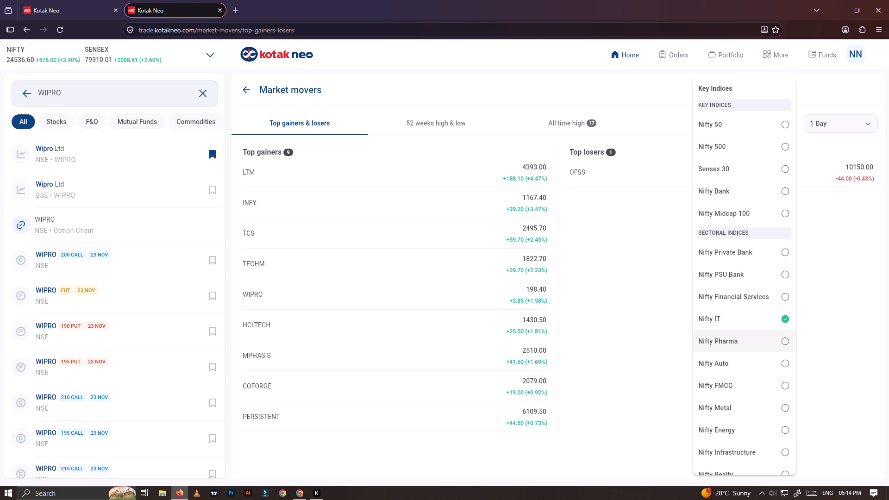
click(753, 344)
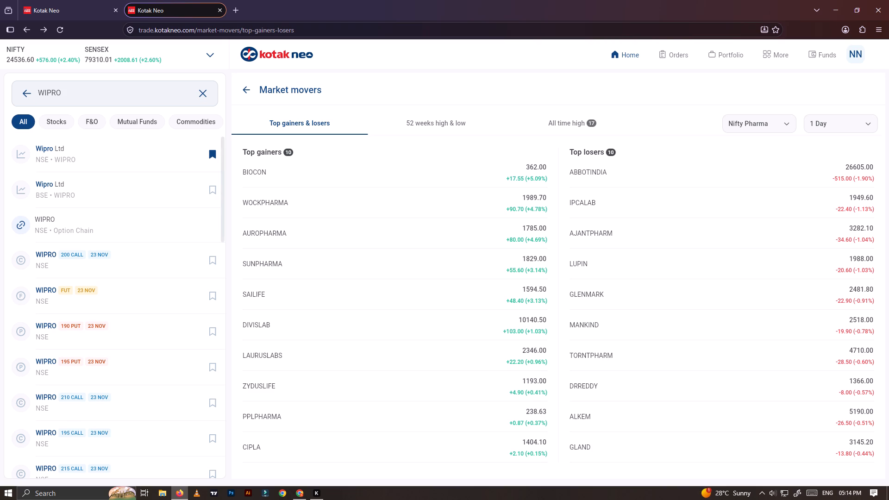
drag(63, 87, 34, 87)
key(p)
text(pl)
key(p)
key(h)
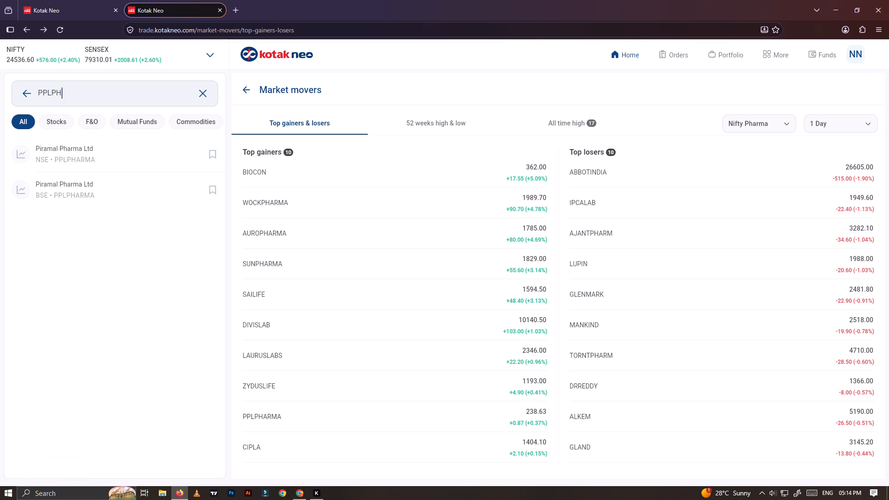
click(213, 156)
Search for BIO and bookmark the NSE listing of Biocon Ltd to the watchlist.
scroll(407, 326, down, 1)
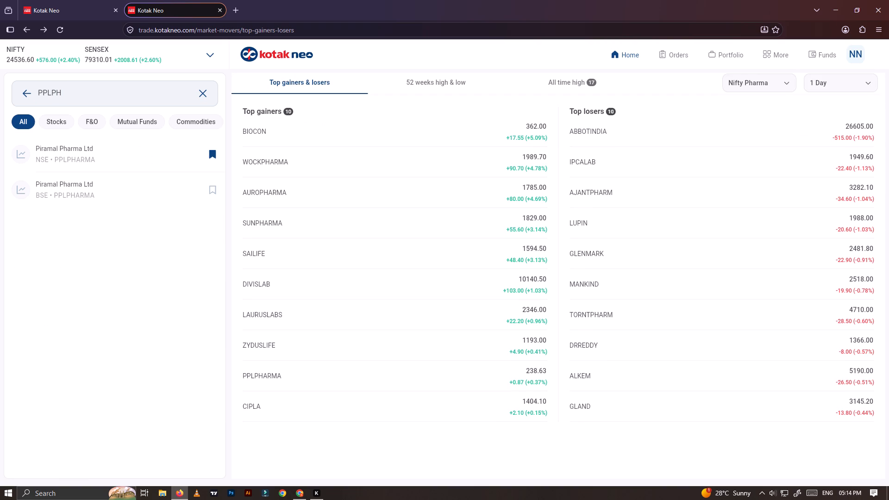
scroll(432, 362, up, 1)
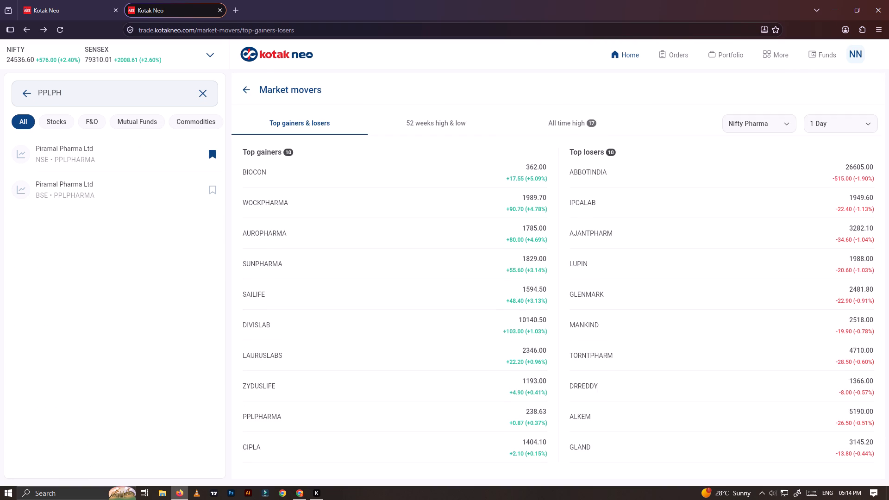
drag(91, 93, 34, 93)
text(bio)
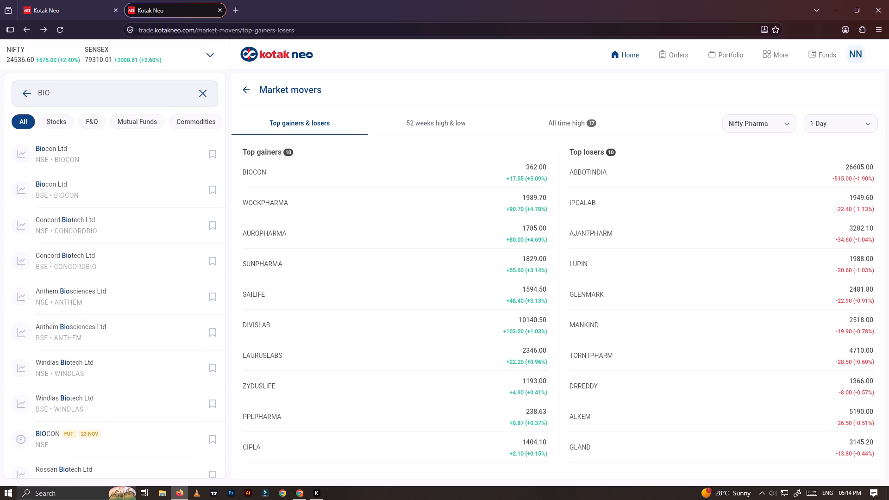
click(214, 152)
Set the time period of the Nifty Pharma Market movers to 1 Week.
scroll(822, 430, down, 1)
scroll(820, 428, up, 2)
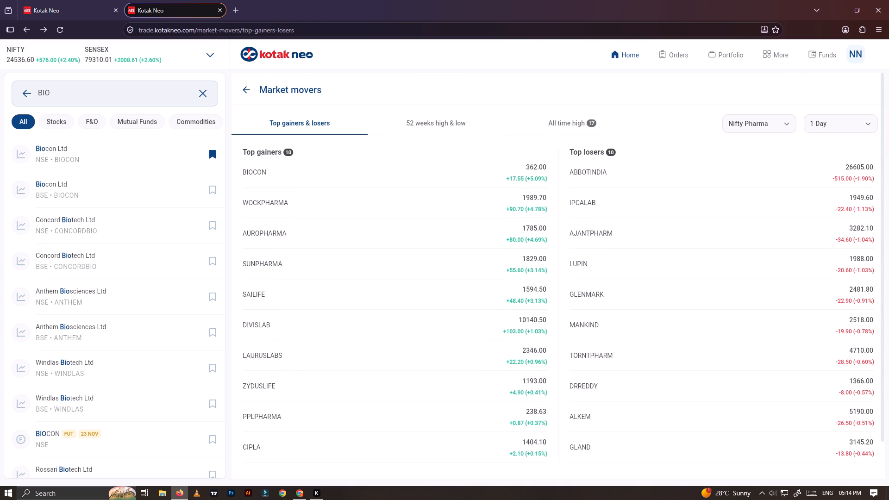
scroll(816, 406, up, 2)
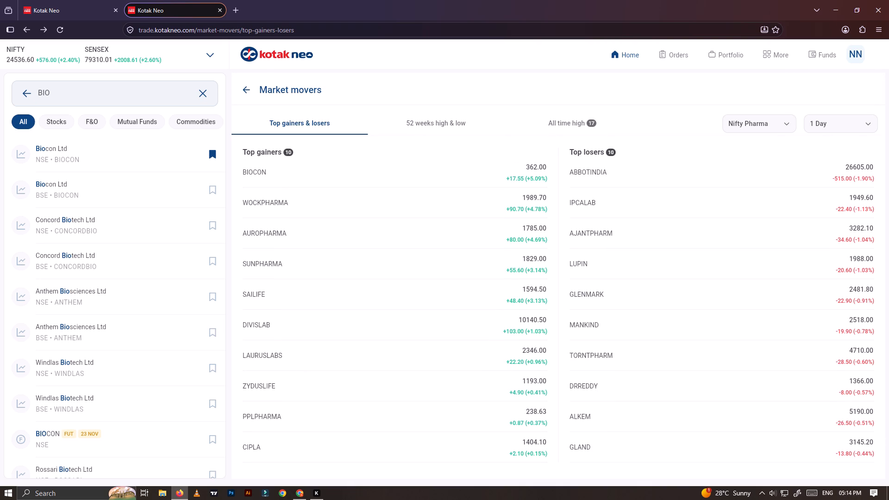
click(840, 125)
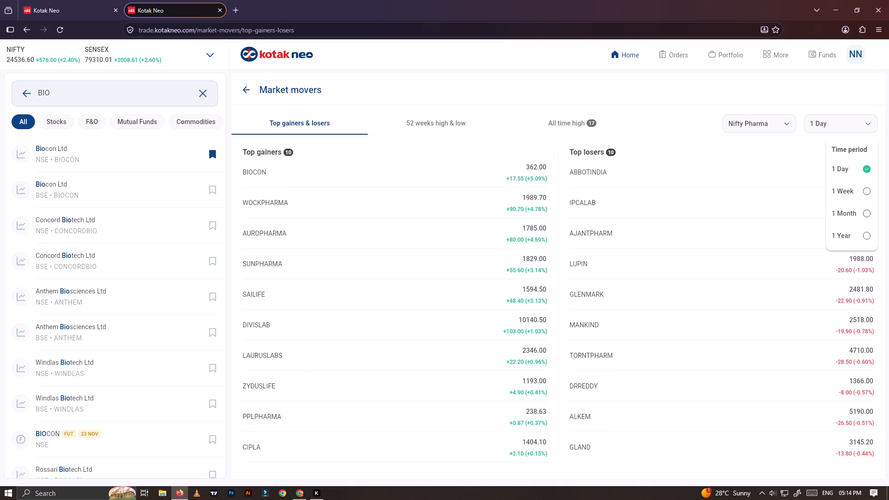
click(864, 192)
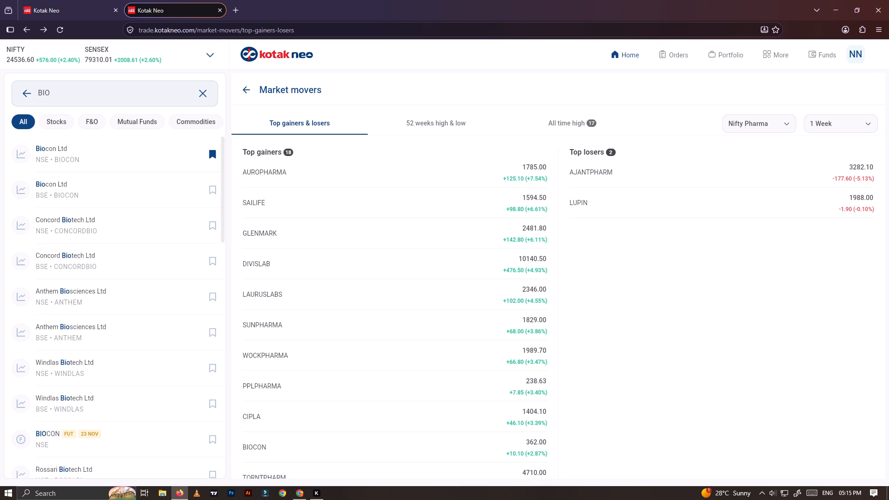
Filter the Market movers by Nifty Financial Services, and bookmark the NSE listing of REC Ltd by searching for RECLTD.
drag(106, 96, 23, 102)
click(789, 122)
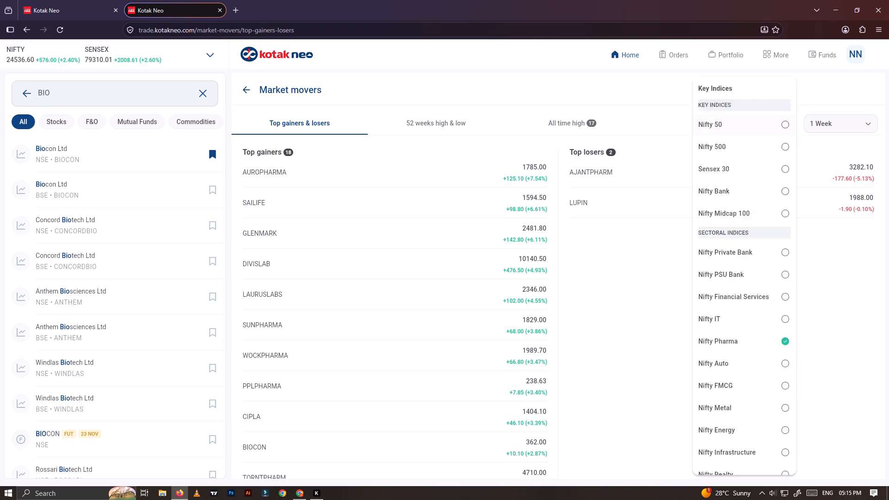
scroll(757, 284, down, 2)
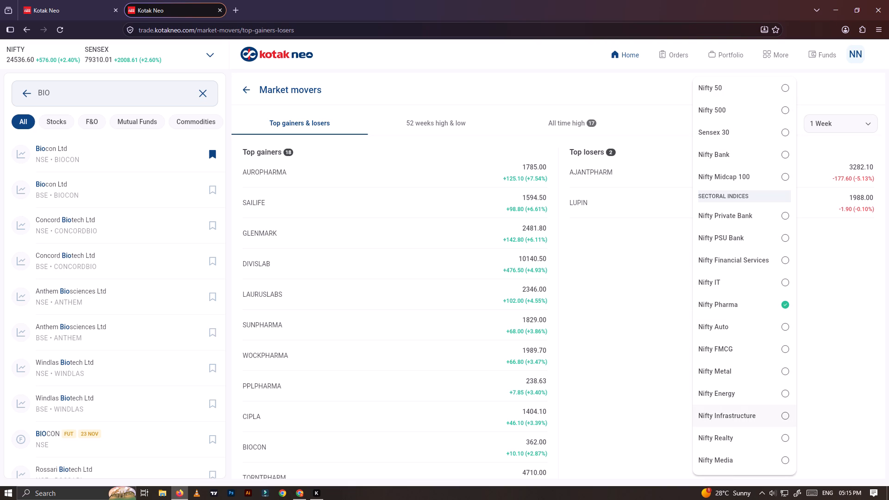
click(761, 263)
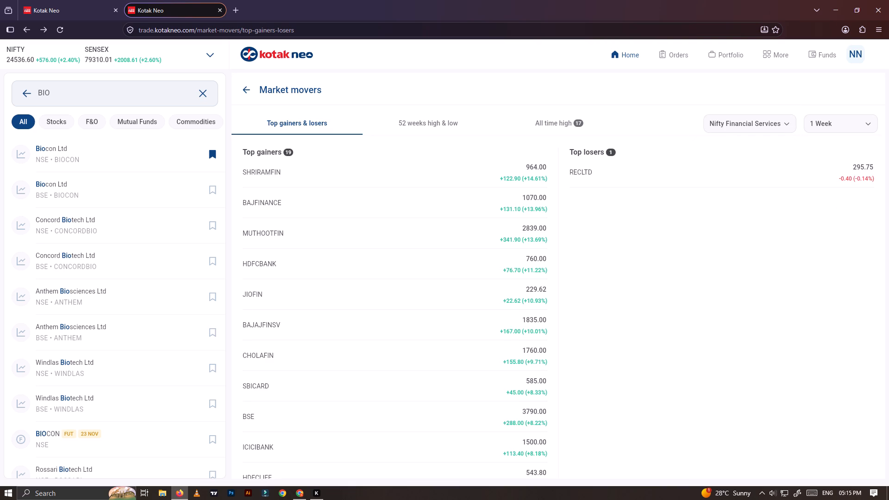
drag(81, 98, 38, 98)
drag(38, 98, 29, 98)
text(rec)
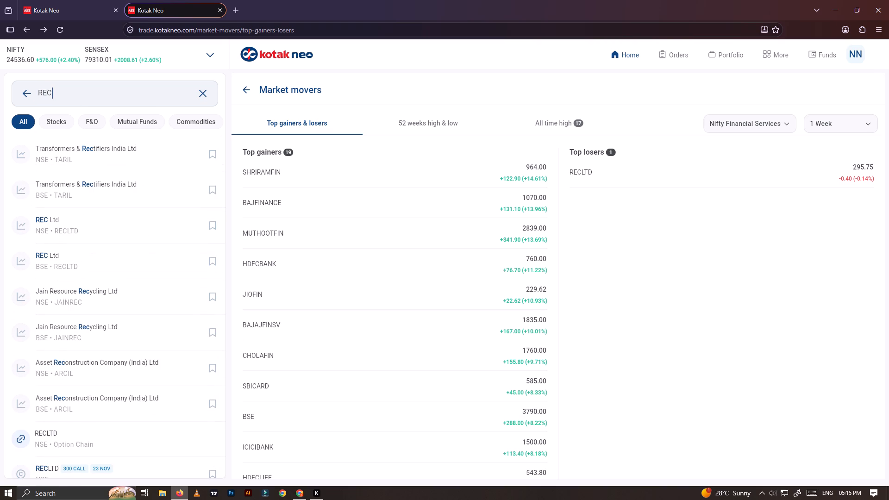
text(ltd)
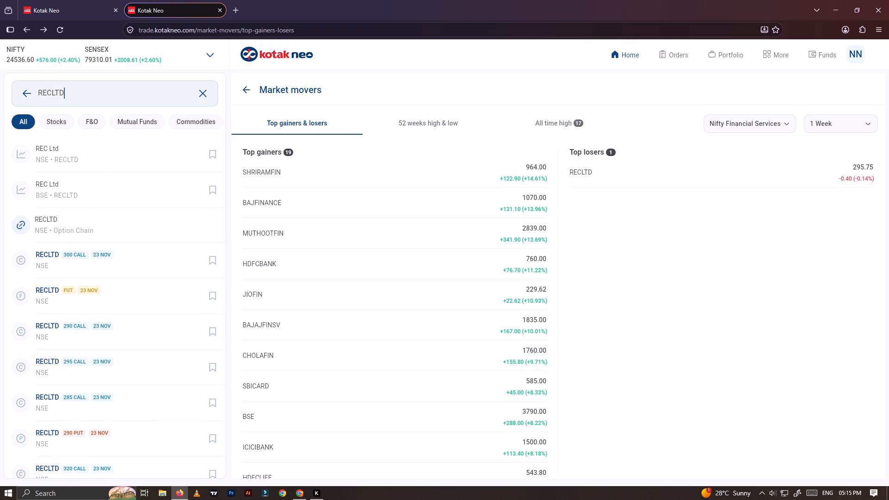
click(213, 154)
Search for JIOF and bookmark the NSE listing of Jio Financial Services Ltd to the watchlist.
drag(82, 93, 15, 94)
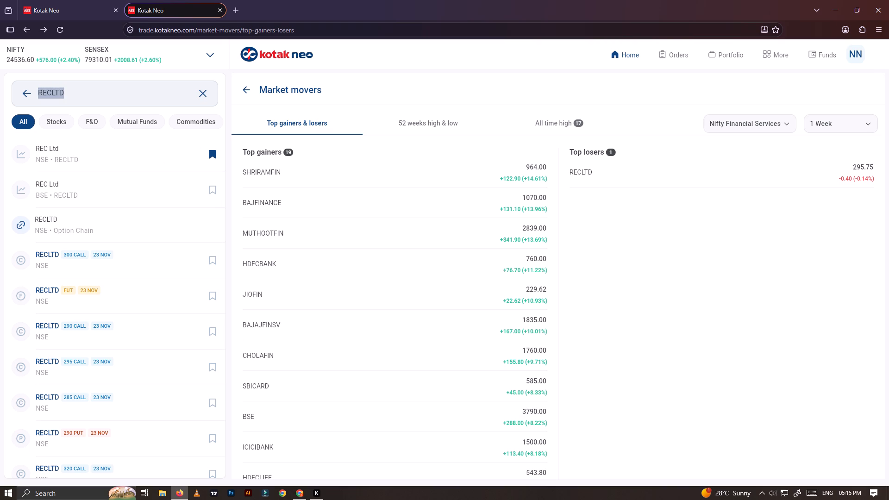
text(jio)
key(f)
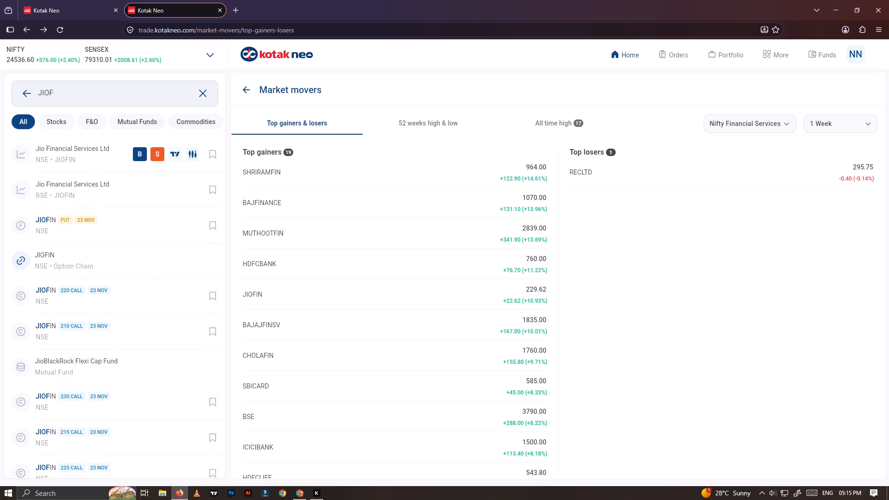
click(214, 156)
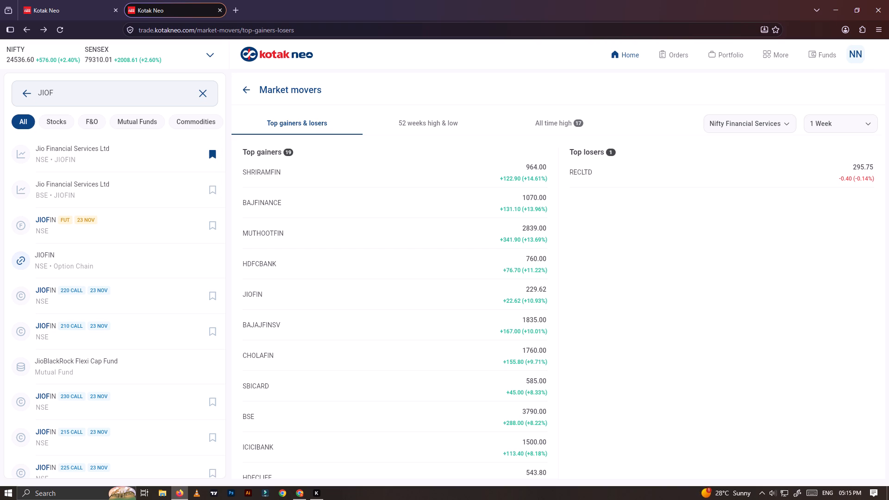
Check the rest of the Nifty Financial Services gainers, and bookmark the NSE listing of Kotak Mahindra Bank Ltd by searching for KOTAKB.
scroll(507, 376, down, 5)
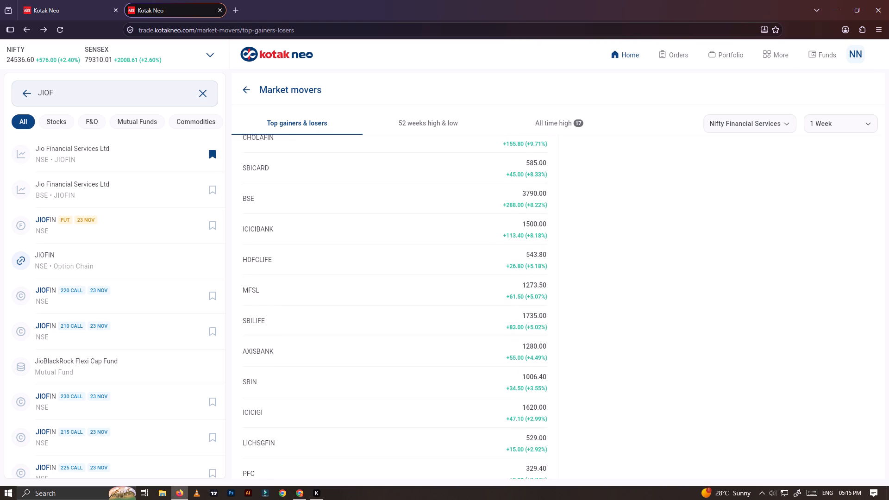
scroll(503, 369, down, 2)
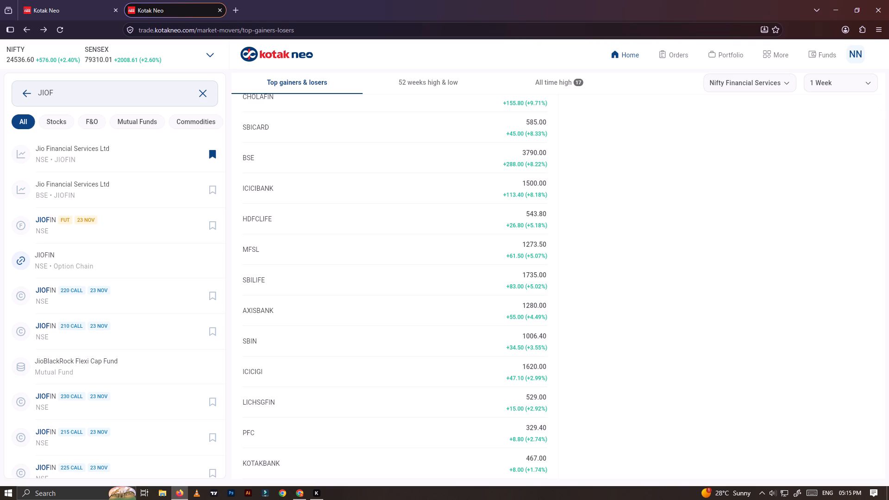
drag(64, 98, 28, 98)
text(ko)
text(ta)
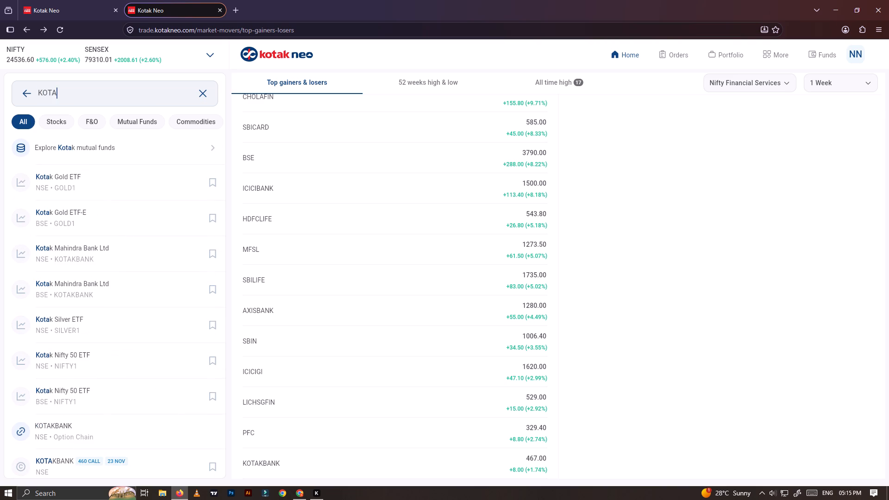
key(k)
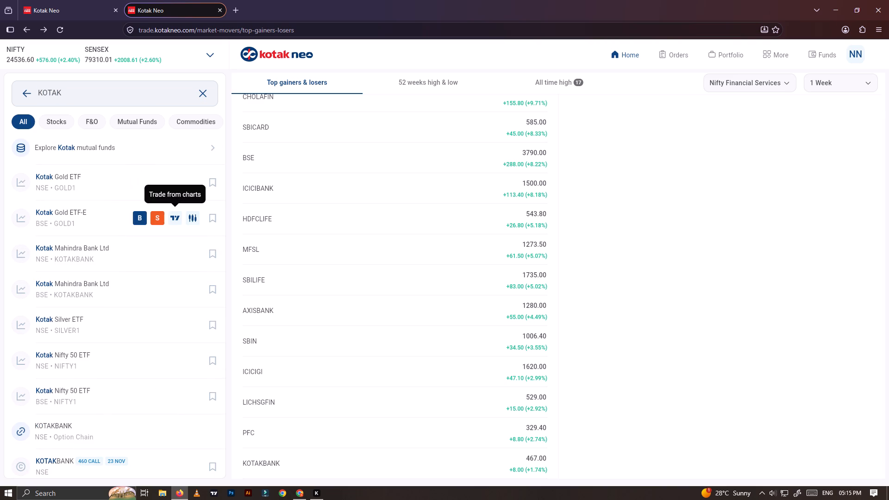
key(b)
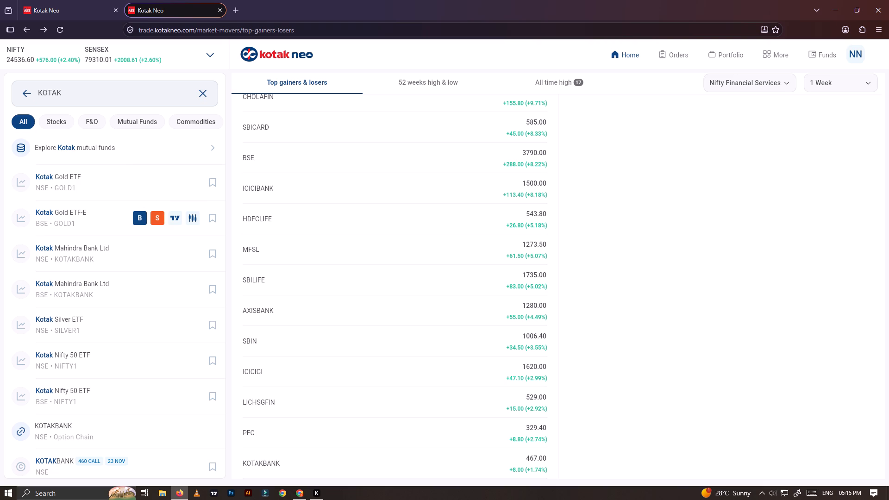
click(69, 94)
key(b)
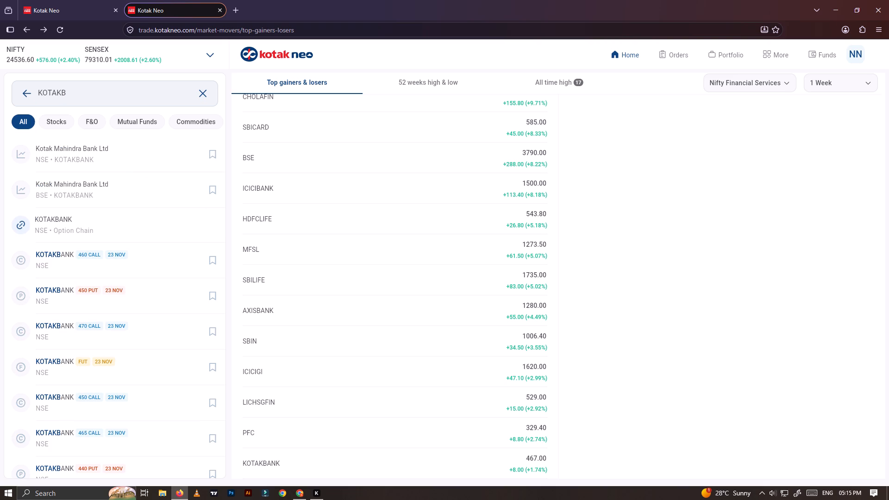
click(214, 156)
Filter the Market movers by Nifty 50, and bookmark the NSE listing of Interglobe Aviation Ltd by searching for INDIGO.
scroll(739, 228, up, 5)
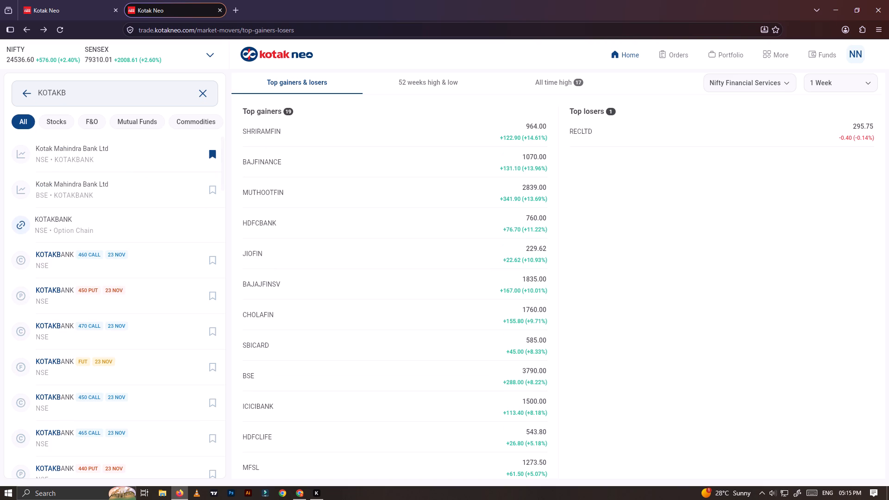
click(779, 87)
click(749, 129)
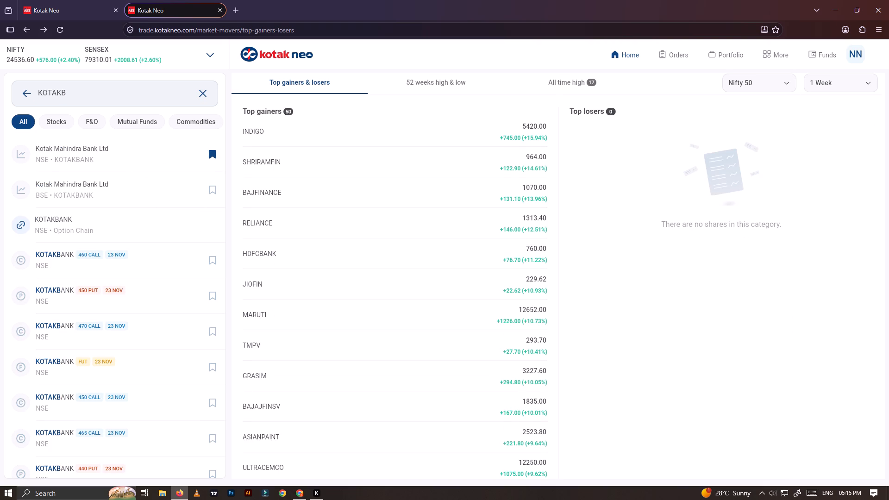
drag(155, 97, 26, 111)
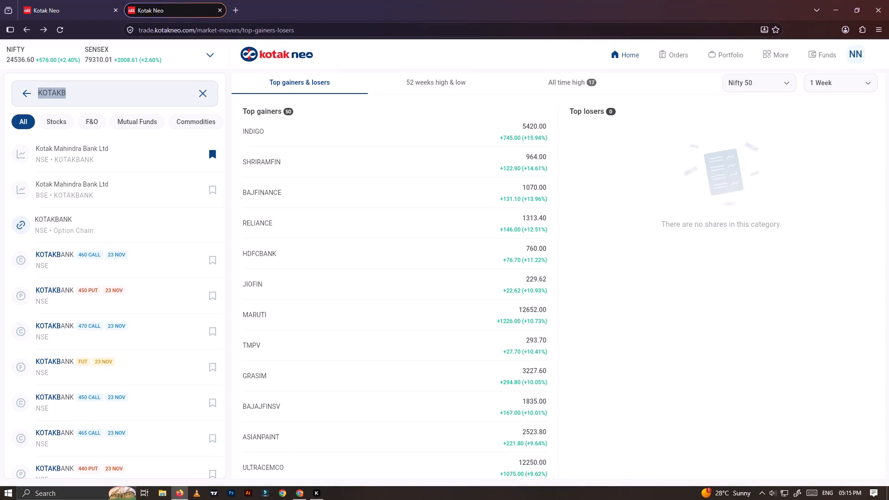
key(i)
key(n)
key(d)
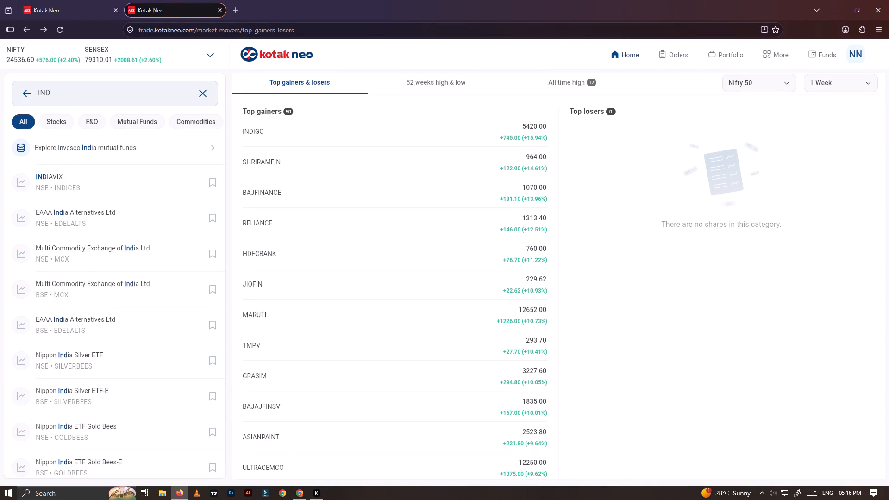
key(i)
click(61, 94)
key(i)
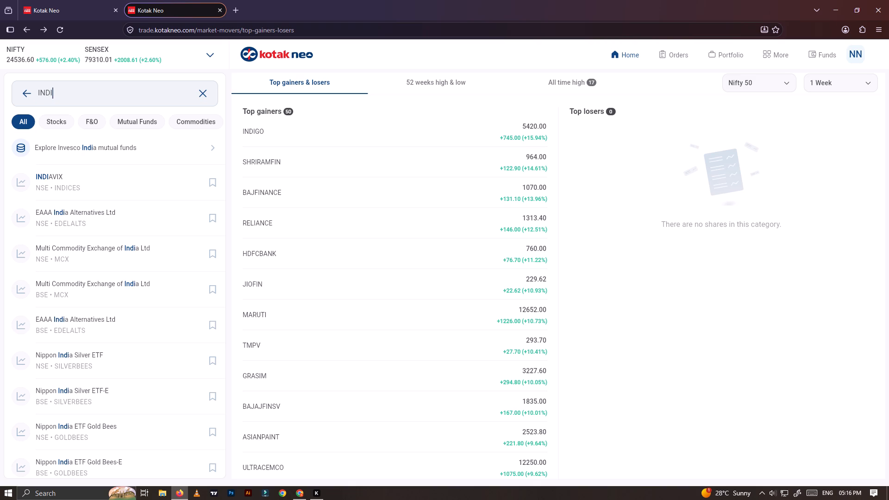
text(go)
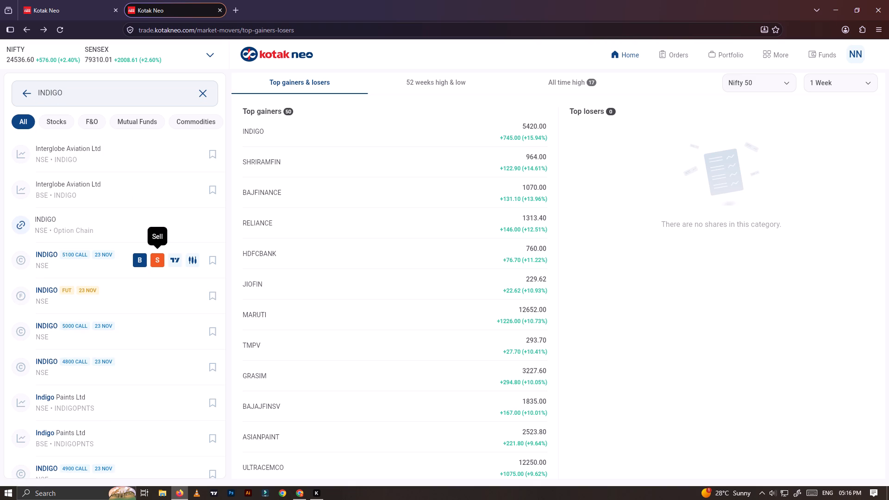
click(214, 156)
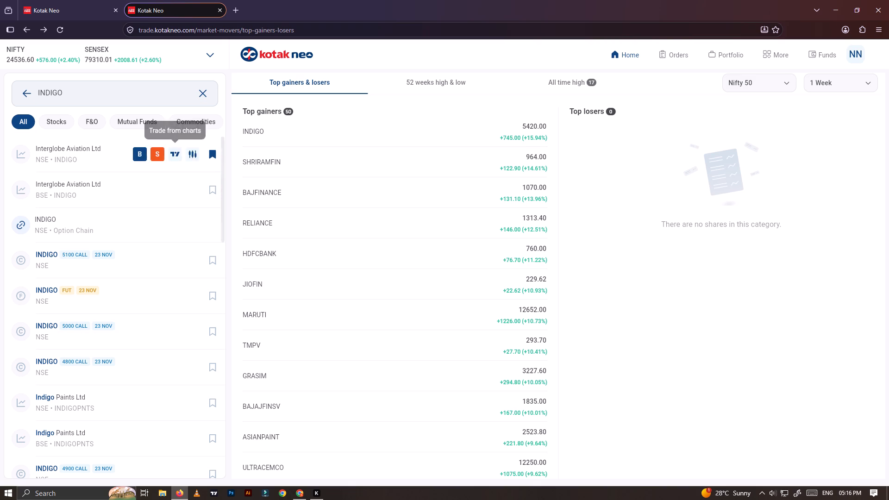
Search for SHR and bookmark the NSE listing of Shriram Finance Ltd to the watchlist.
drag(80, 96, 30, 96)
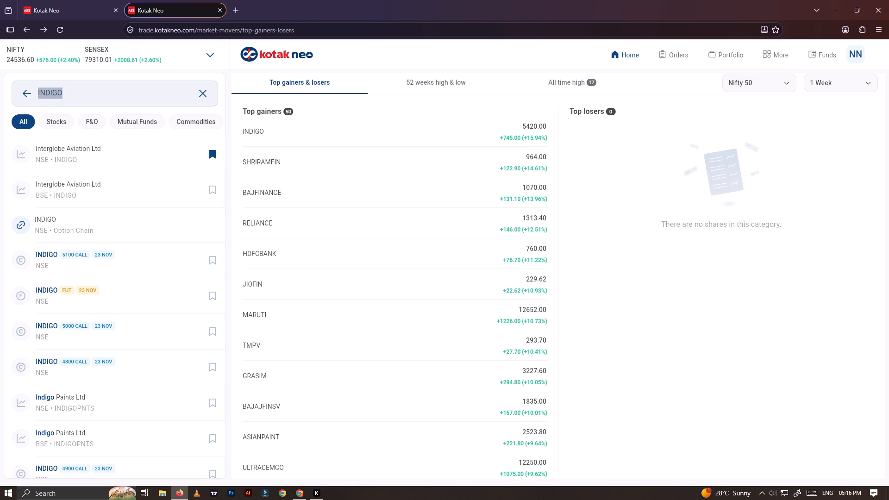
text(sg)
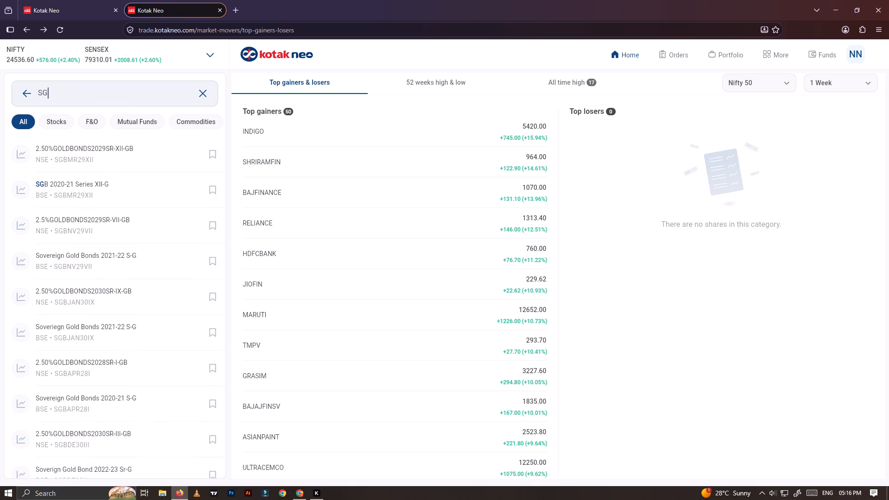
key(g)
key(BackSpace)
key(BackSpace)
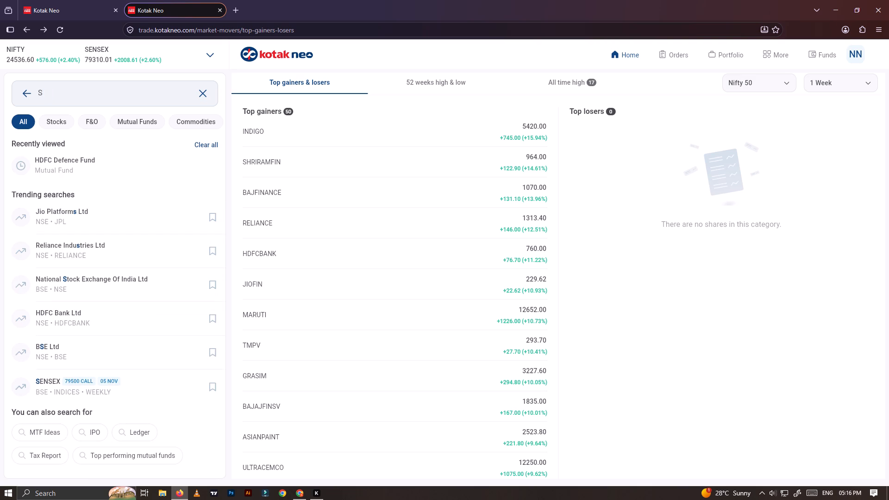
key(h)
key(r)
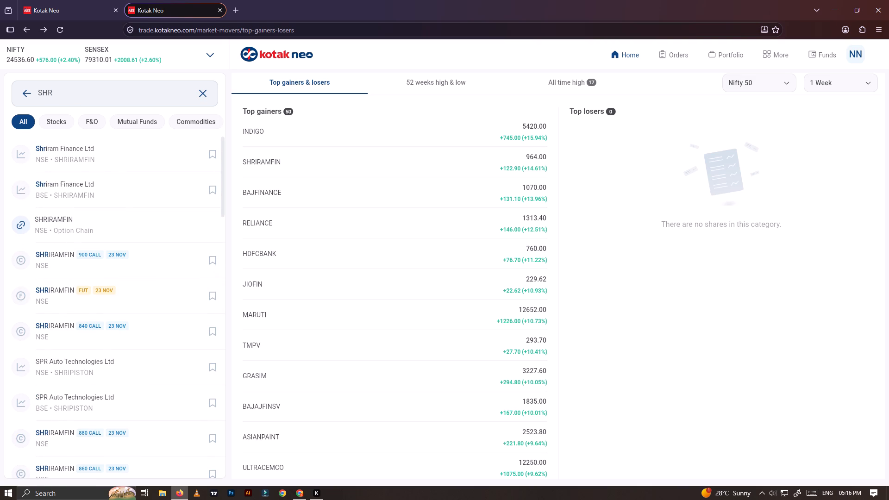
click(214, 155)
Search for MAX and bookmark the NSE listing of Max Healthcare Institute Ltd to the watchlist.
scroll(357, 362, down, 1)
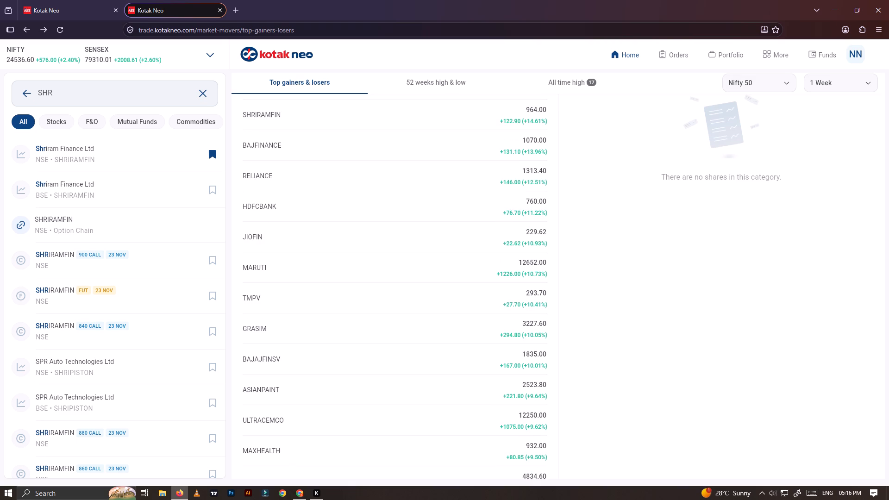
drag(67, 97, 38, 96)
drag(38, 96, 35, 96)
text(ma)
key(x)
drag(64, 89, 33, 94)
text(ma)
key(x)
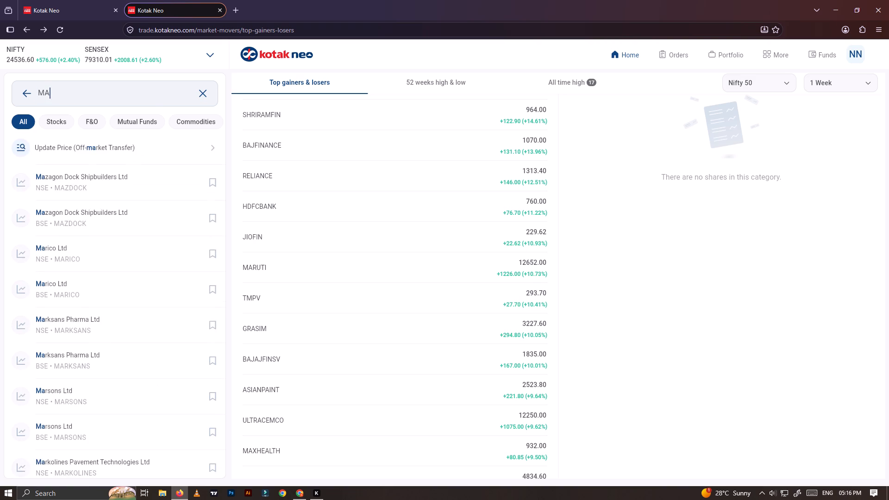
click(212, 155)
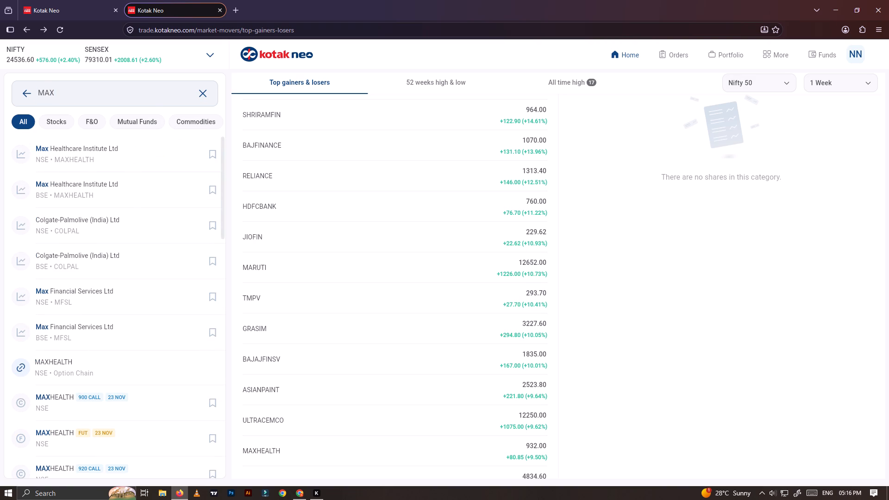
Examine the rest of the one-week Nifty 50 top gainers for further watchlist candidates.
scroll(427, 300, down, 3)
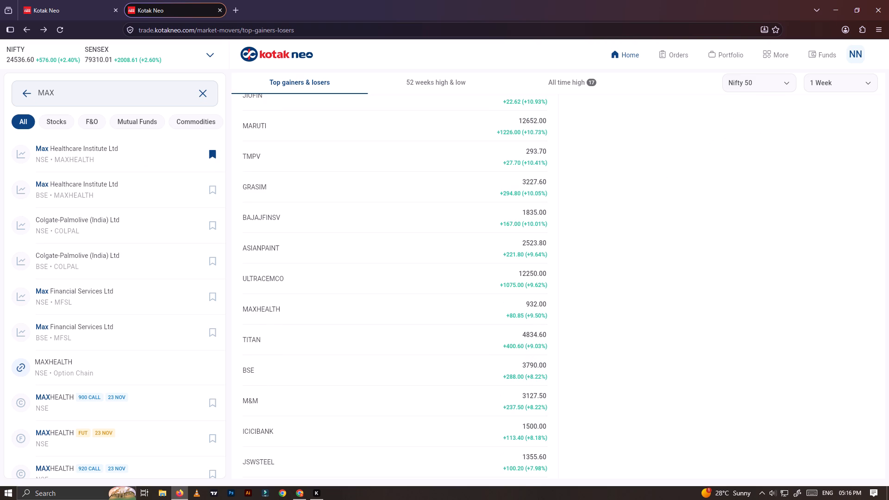
scroll(427, 301, down, 2)
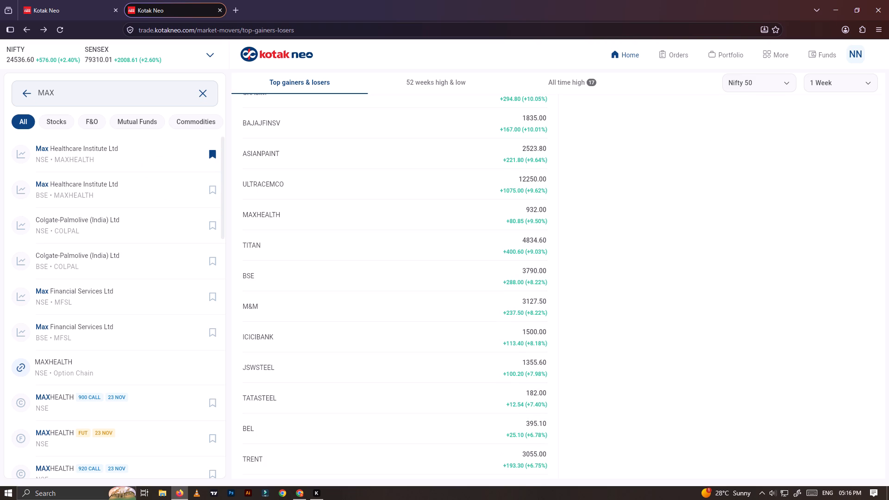
scroll(318, 270, down, 3)
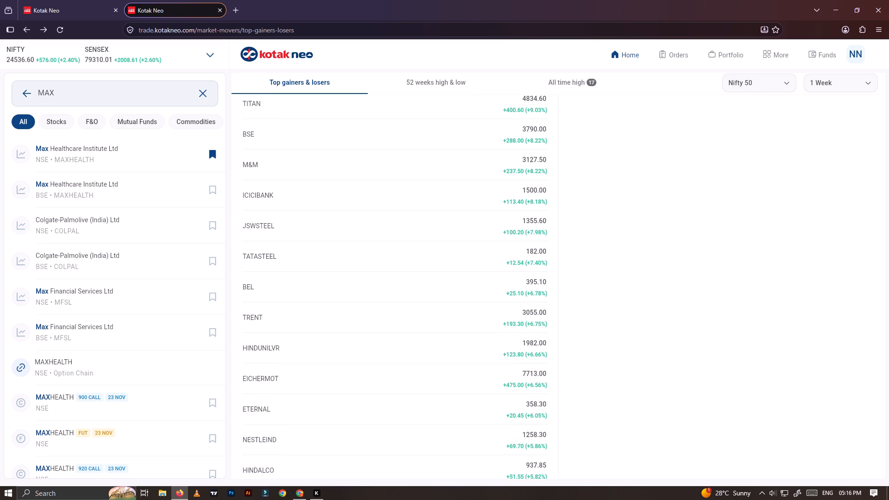
scroll(334, 275, down, 2)
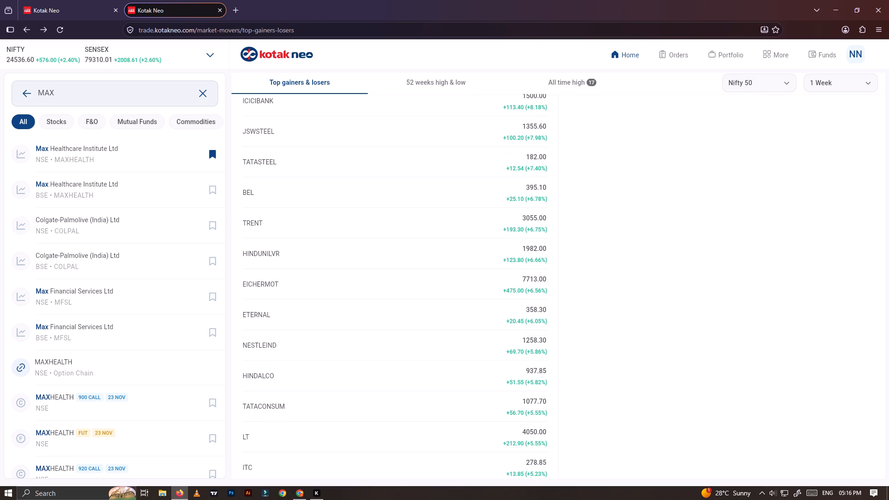
scroll(477, 295, down, 1)
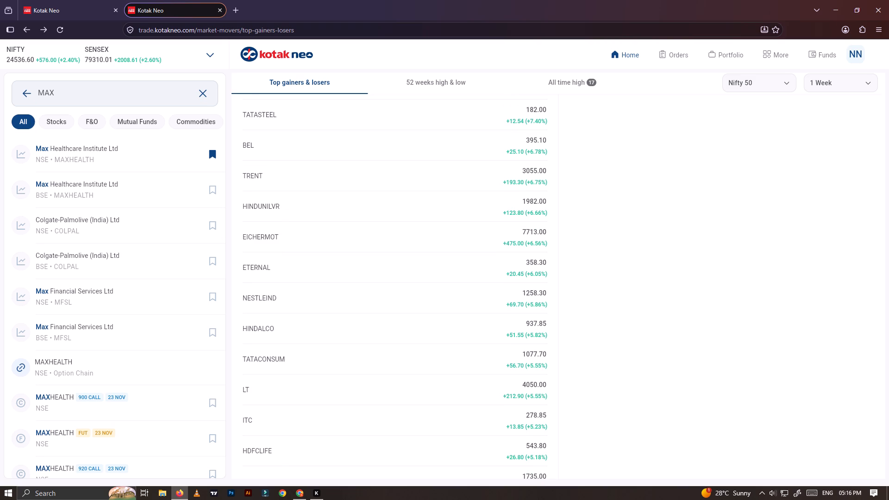
scroll(456, 293, down, 4)
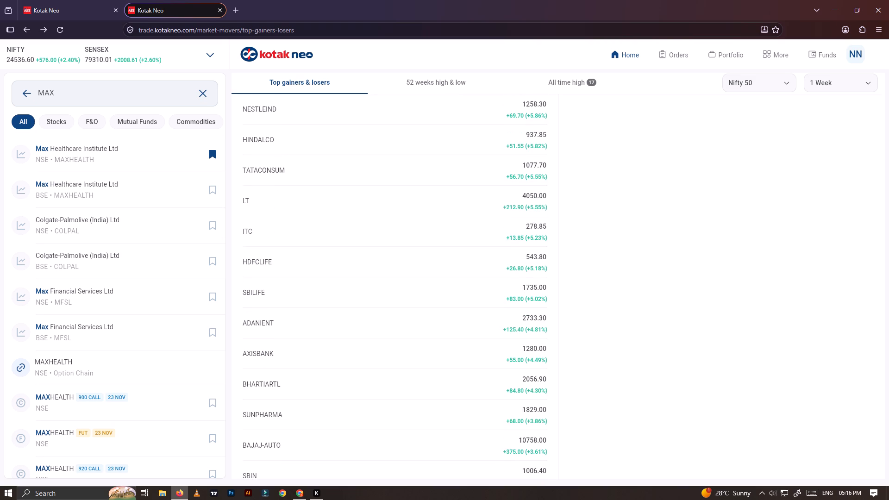
scroll(450, 293, down, 1)
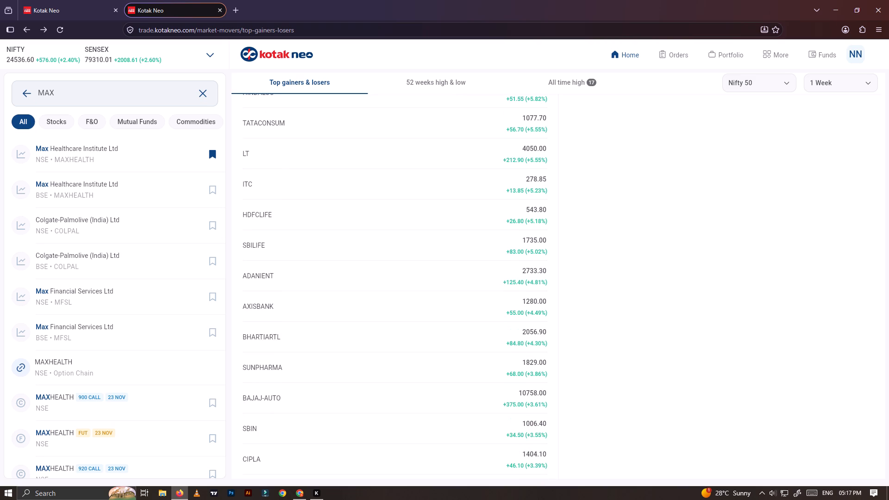
scroll(450, 293, down, 4)
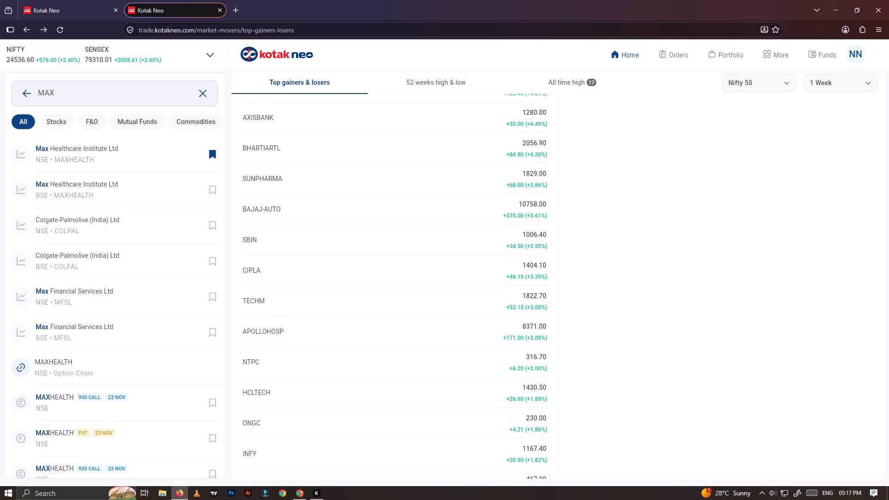
scroll(450, 293, down, 4)
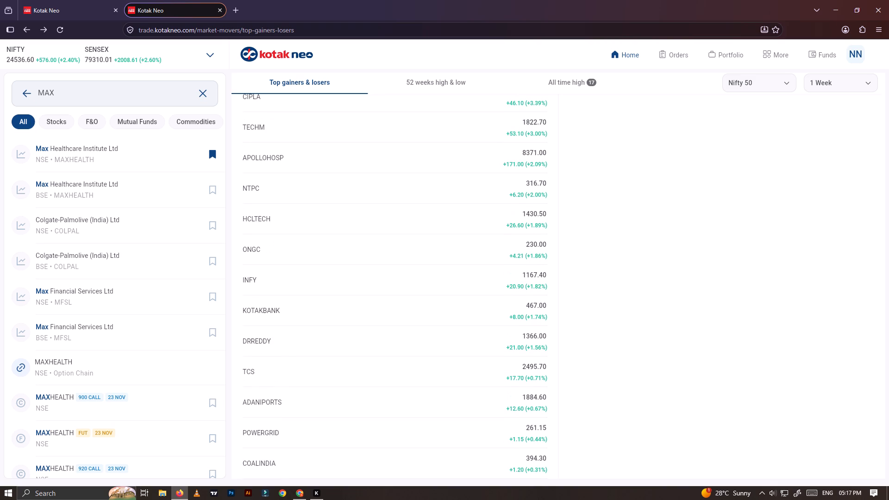
scroll(450, 293, down, 1)
scroll(528, 362, down, 1)
Search for POWERG and bookmark the NSE listing of Power Grid Corporation of India Ltd to the watchlist.
drag(78, 96, 11, 96)
text(power)
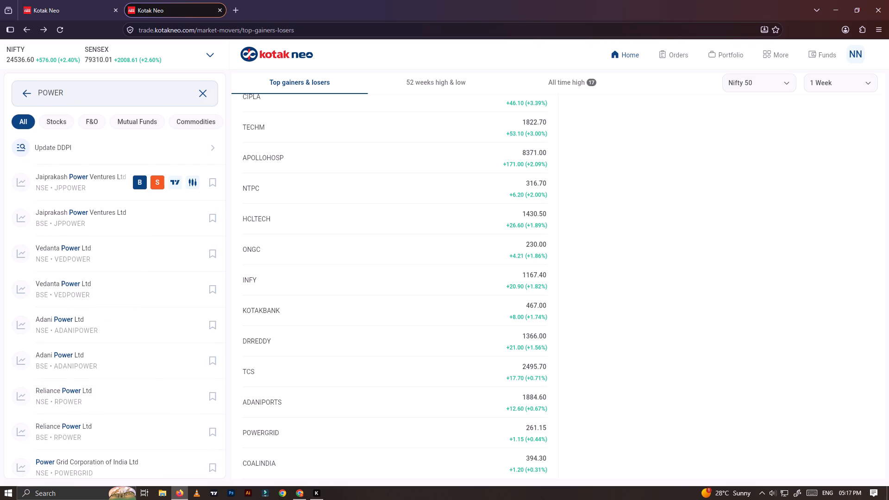
key(g)
click(91, 92)
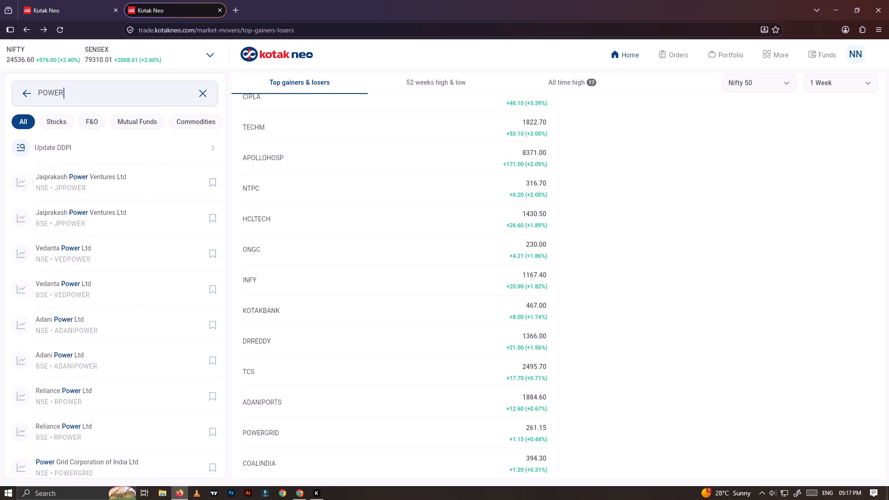
key(g)
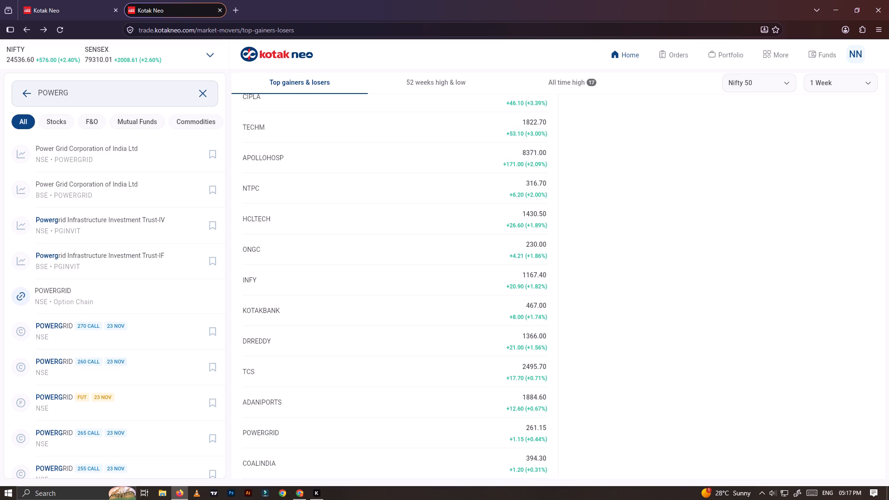
click(211, 154)
Look over the all-time high and 52 weeks high & low lists, and return to the top gainers and losers.
scroll(659, 244, up, 5)
double_click(580, 85)
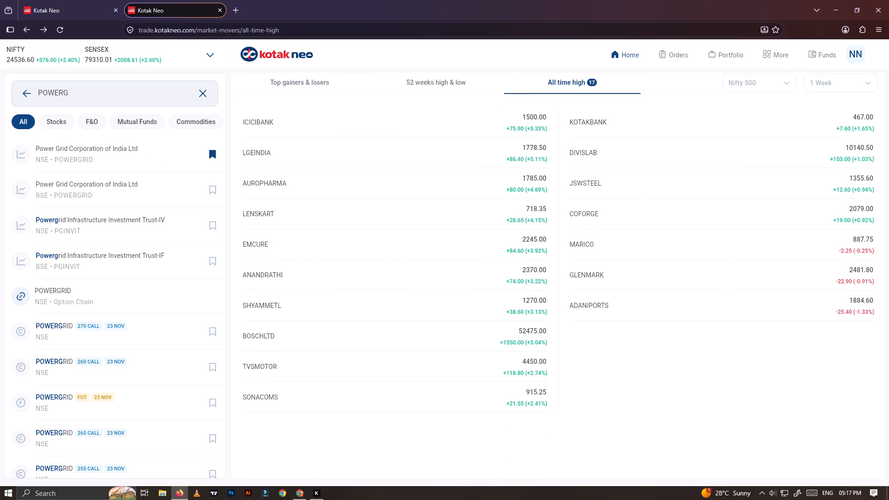
scroll(628, 259, up, 5)
click(450, 119)
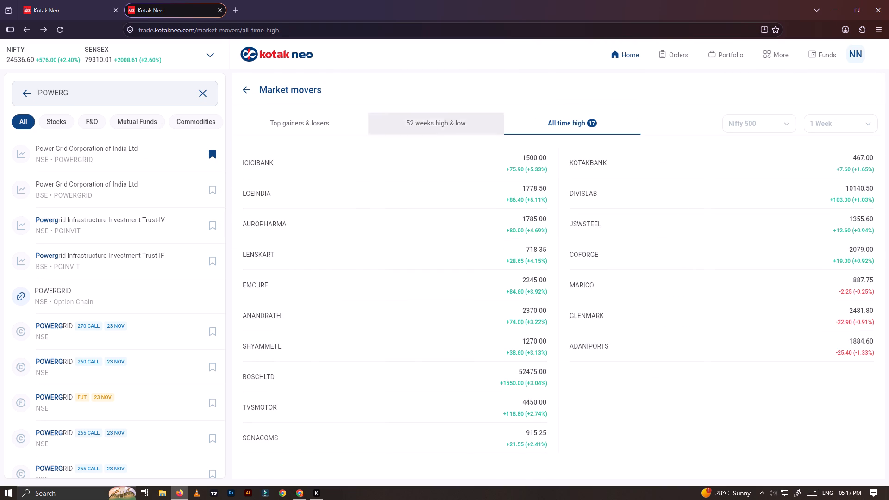
click(776, 125)
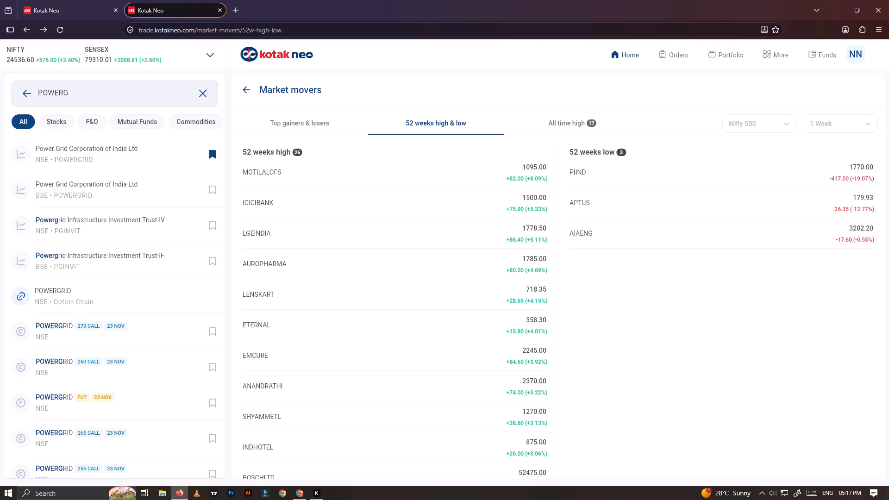
click(833, 124)
click(538, 122)
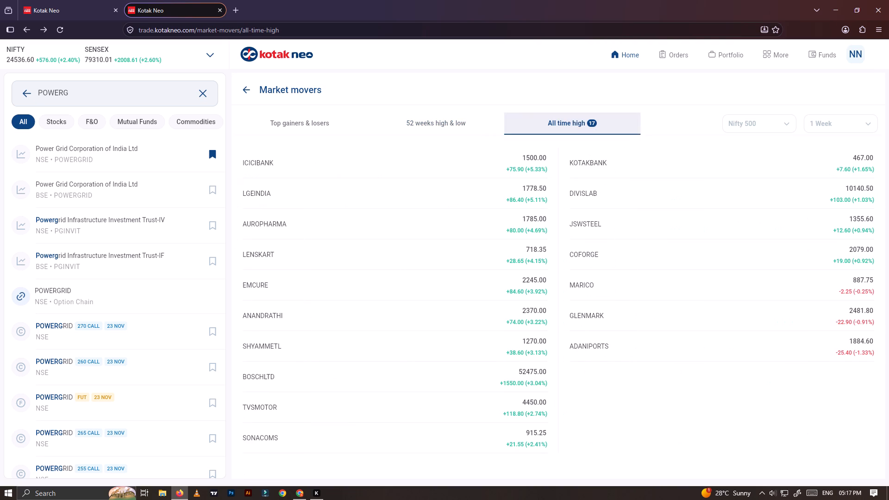
click(858, 128)
click(333, 126)
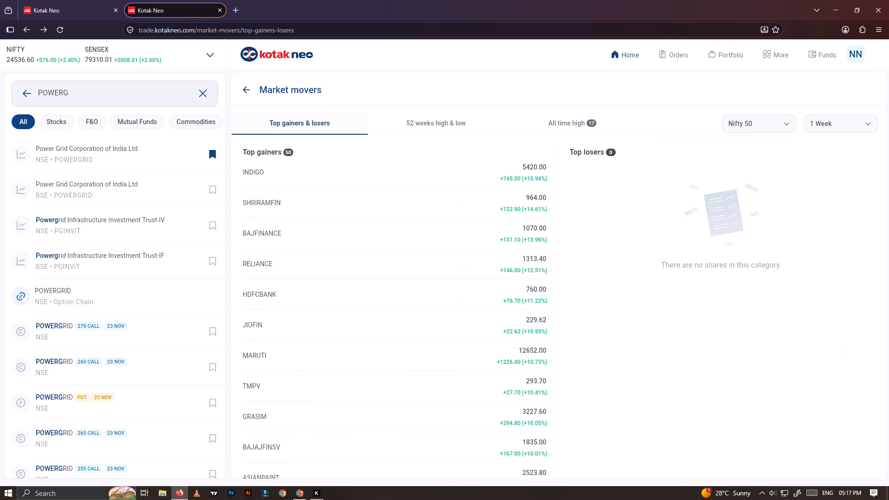
Set the Nifty 50 gainers and losers time period to 1 Day and view the 52 weeks high & low list.
click(839, 125)
click(848, 172)
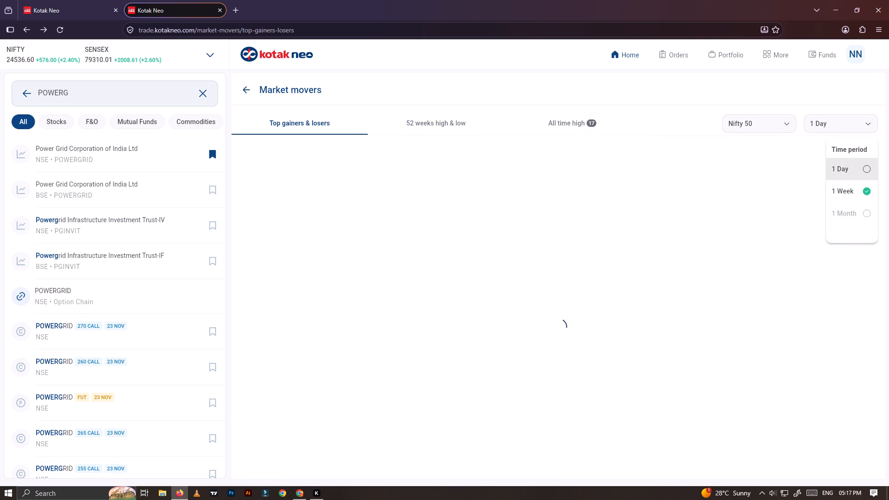
click(439, 121)
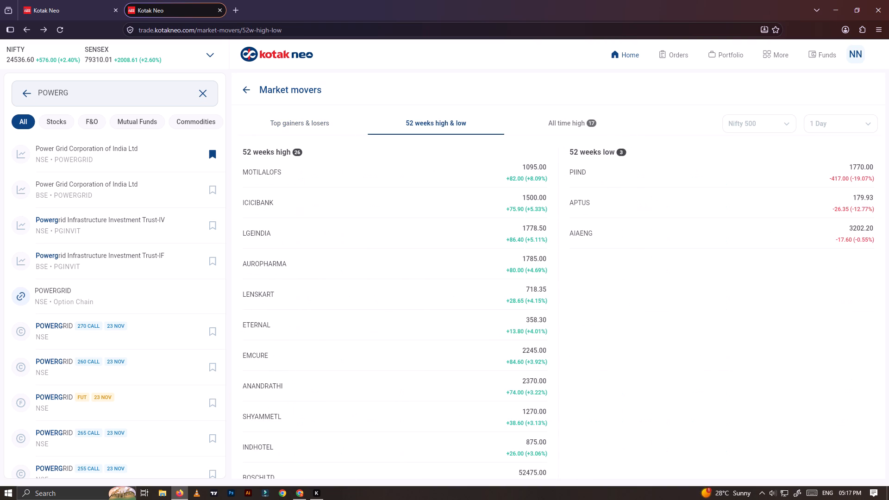
scroll(528, 237, up, 6)
Switch back to the stocks home page showing watchlist 4.
click(53, 0)
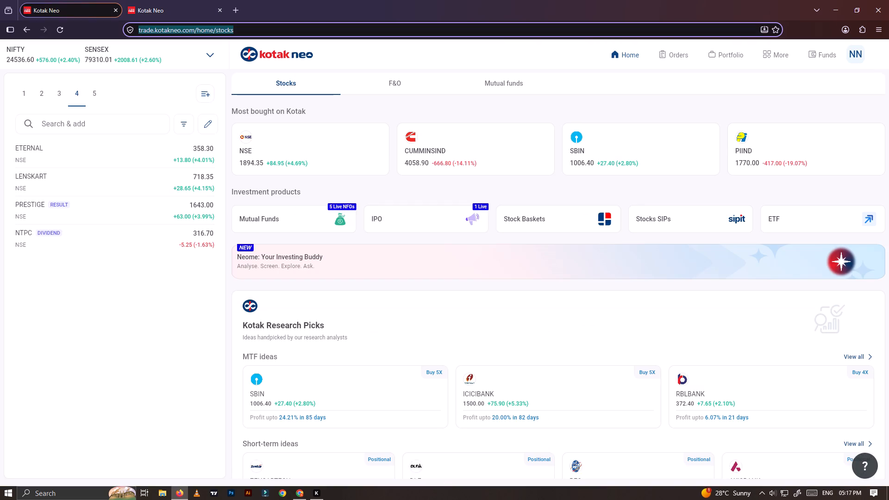
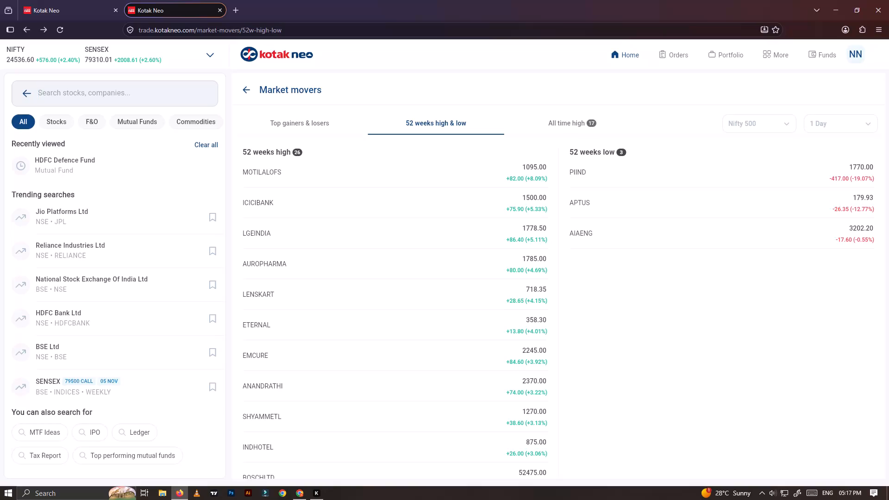
Return to watchlist 4 and open the dividend history of Power Grid Corporation from its dividend event.
click(27, 92)
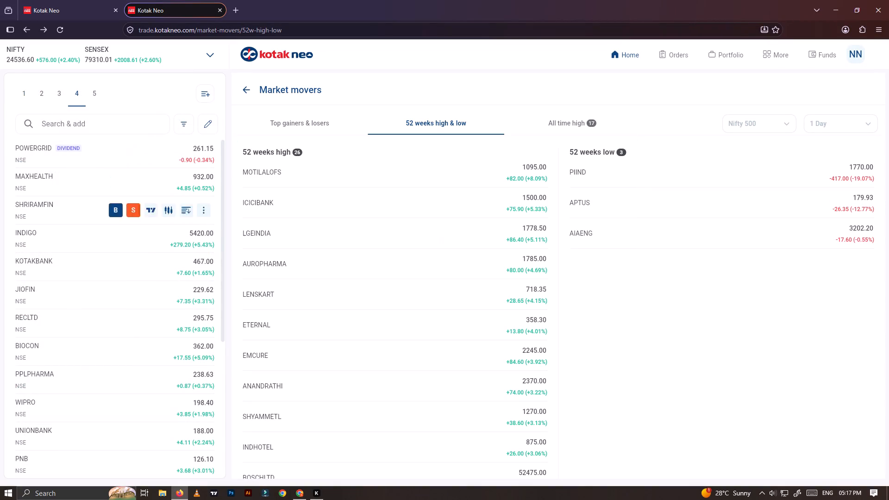
click(65, 148)
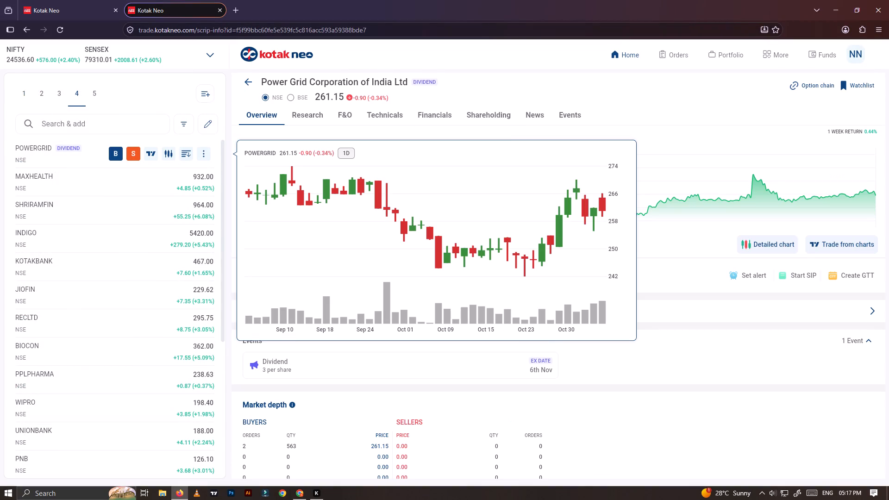
click(424, 369)
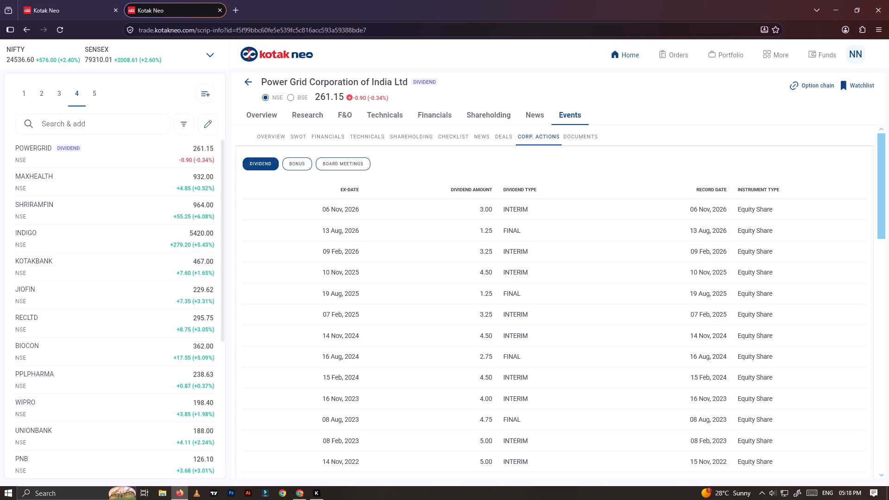
Open ONGC from watchlist 4 and review its corporate actions from the result event.
scroll(167, 302, down, 5)
scroll(144, 337, down, 4)
scroll(145, 344, up, 1)
scroll(145, 344, down, 1)
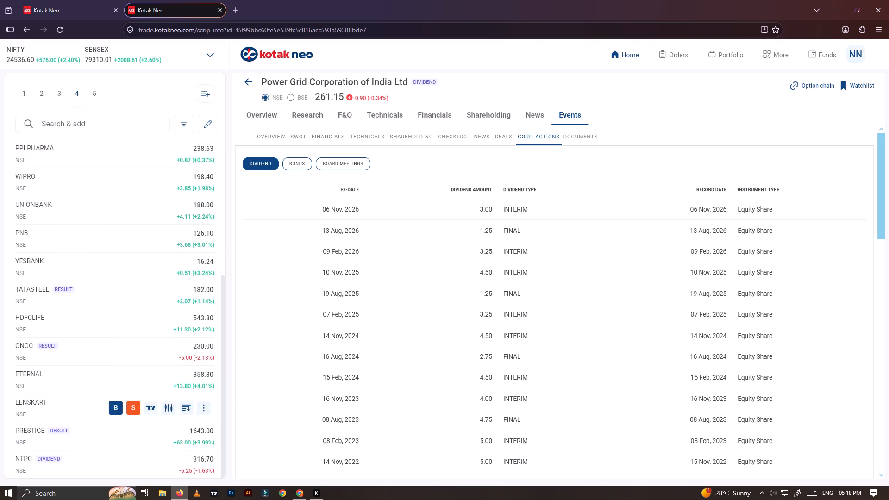
click(50, 346)
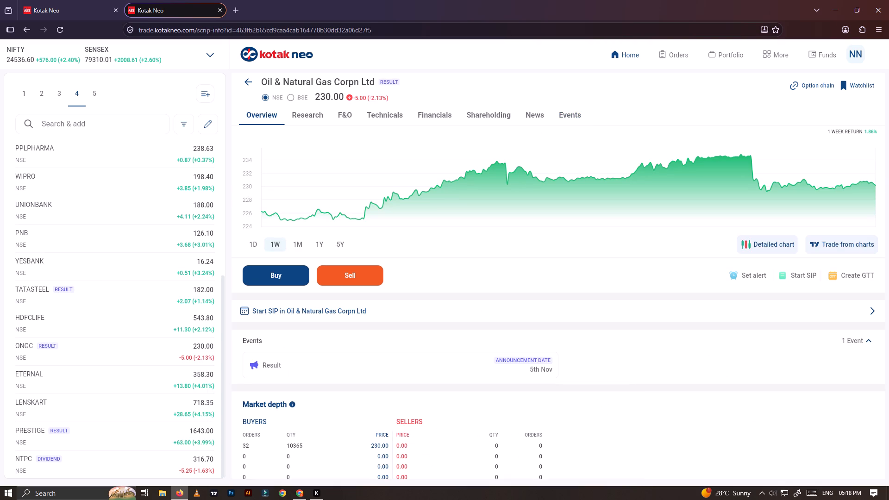
click(317, 362)
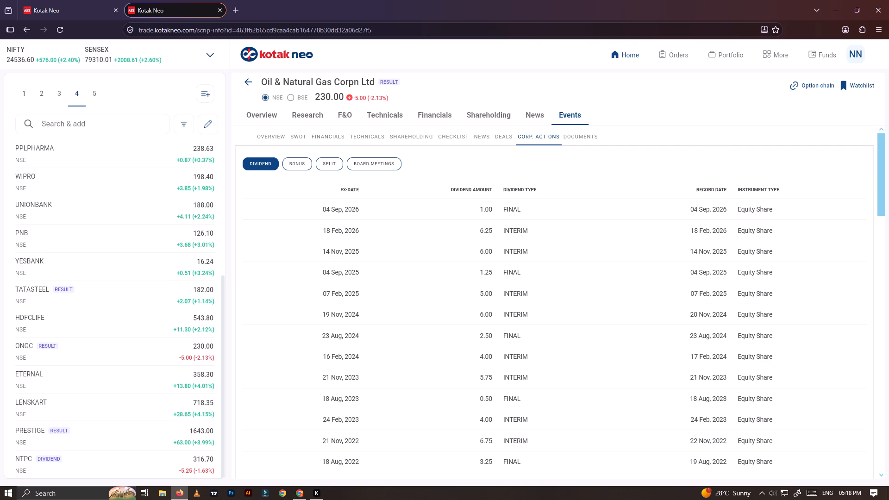
scroll(568, 354, down, 6)
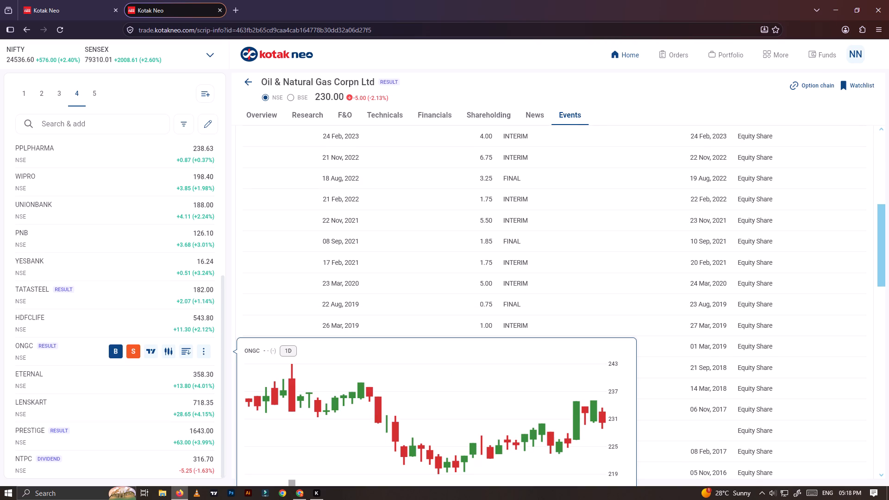
scroll(182, 435, down, 1)
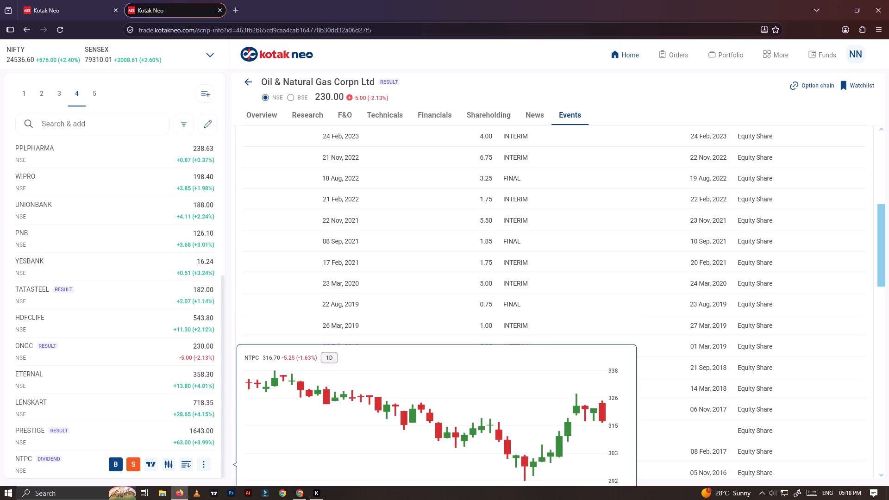
Open the POWERGRID weekly chart, draw a horizontal ray at about 247.5 starting in early December 2023, and lock it.
scroll(76, 398, up, 6)
click(169, 153)
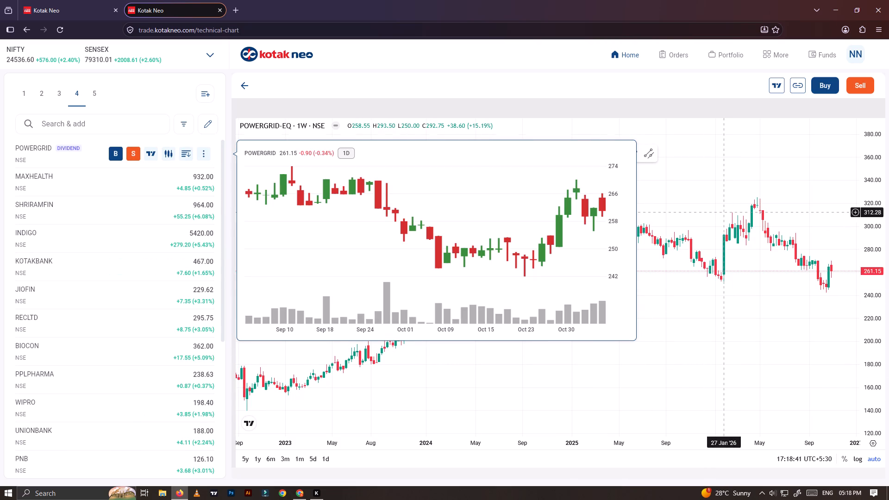
scroll(487, 268, down, 6)
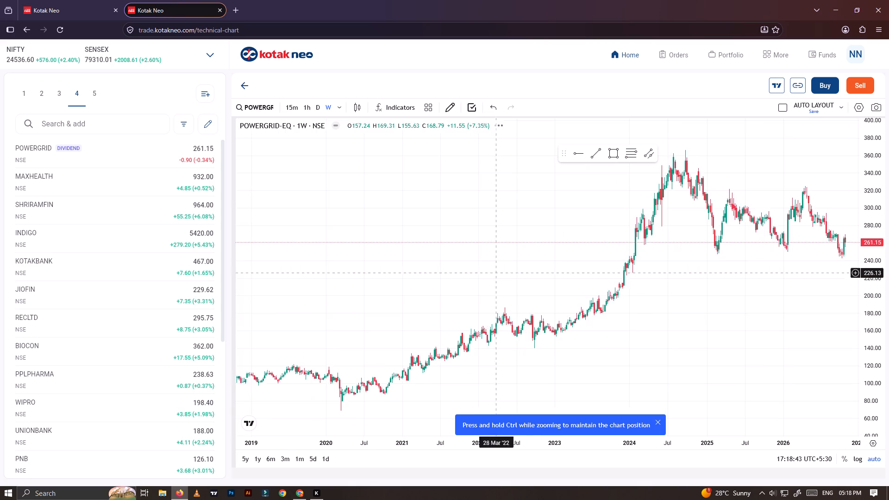
scroll(532, 304, down, 6)
drag(868, 161, 868, 262)
scroll(794, 272, up, 6)
drag(742, 277, 514, 283)
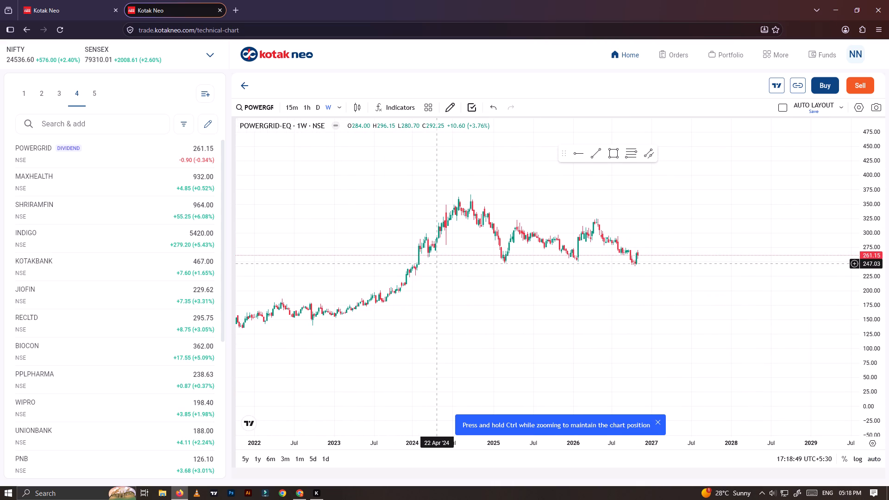
click(577, 157)
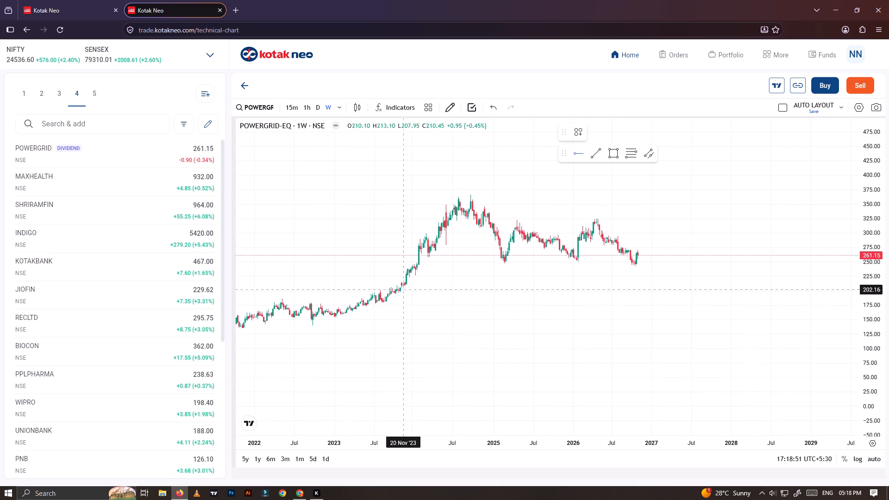
click(412, 262)
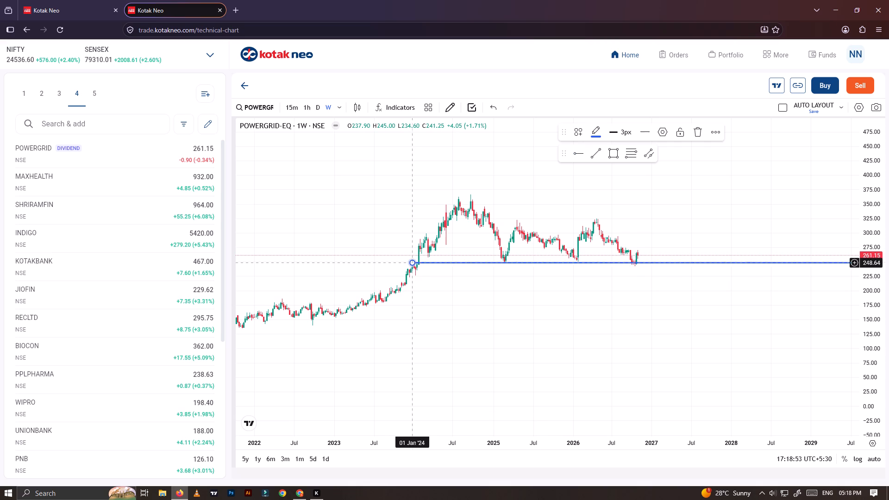
drag(872, 341, 827, 159)
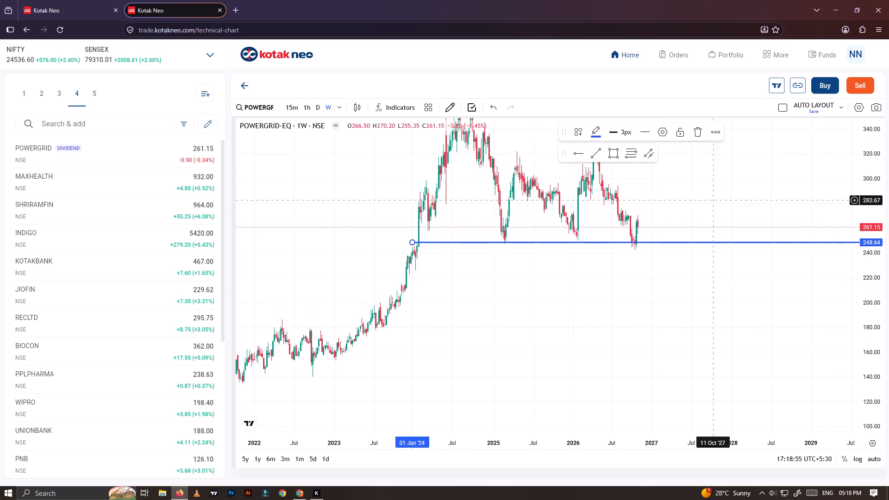
drag(412, 244, 406, 244)
click(682, 132)
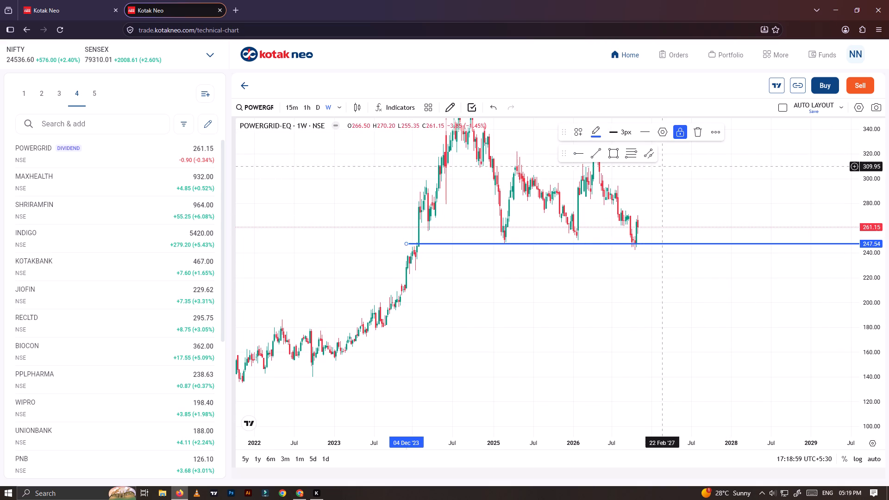
Draw a horizontal ray at about 322.3 from late December 2024 on the POWERGRID chart and lock it.
drag(655, 183, 623, 266)
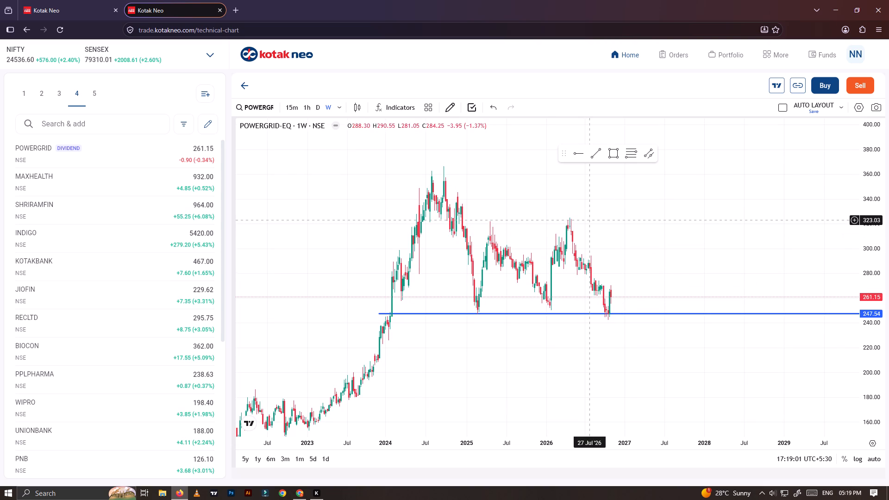
click(579, 154)
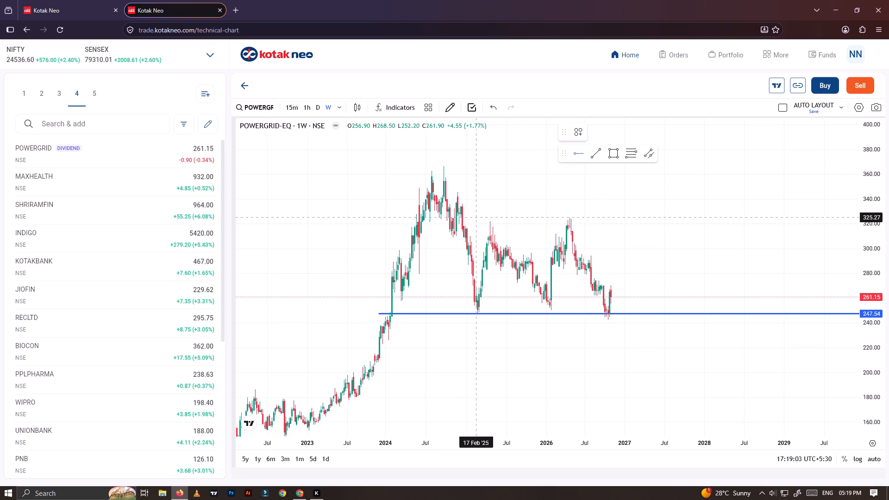
click(464, 221)
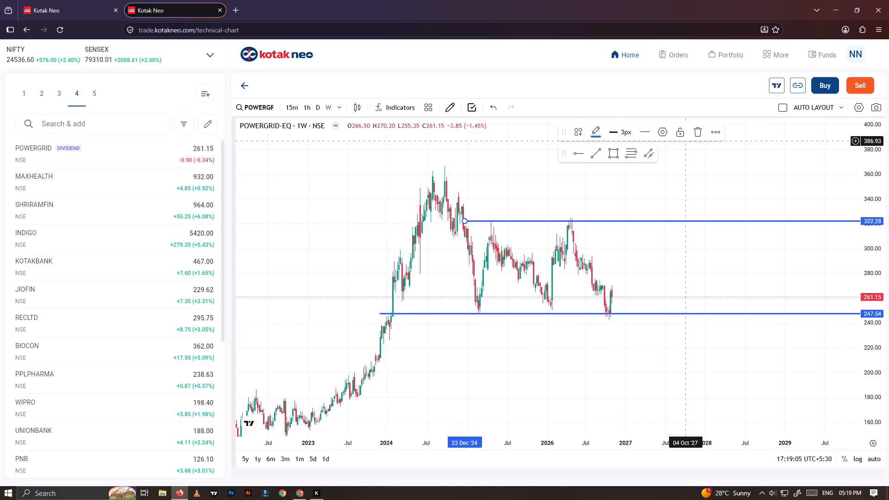
click(684, 137)
On the daily timeframe, draw a horizontal ray at about 364 from 22 July 2024 near the all-time peak and lock it.
scroll(535, 270, up, 5)
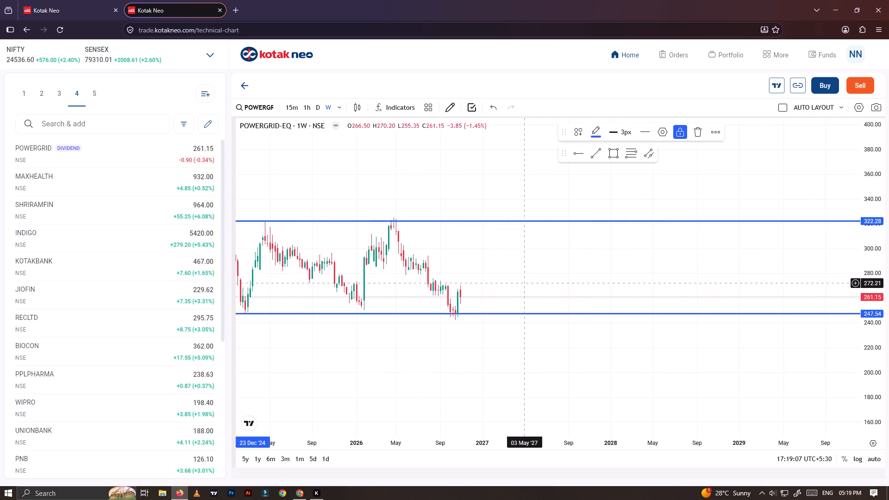
scroll(523, 284, down, 6)
click(320, 107)
scroll(497, 303, down, 6)
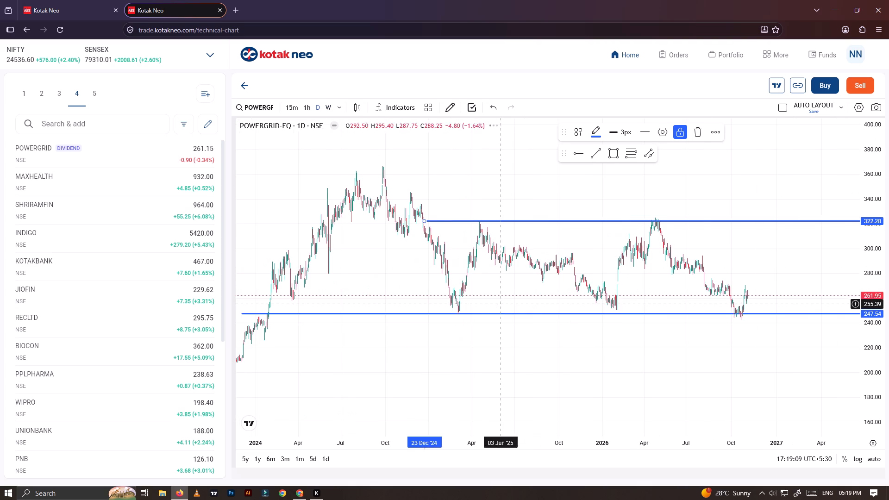
click(580, 148)
click(351, 169)
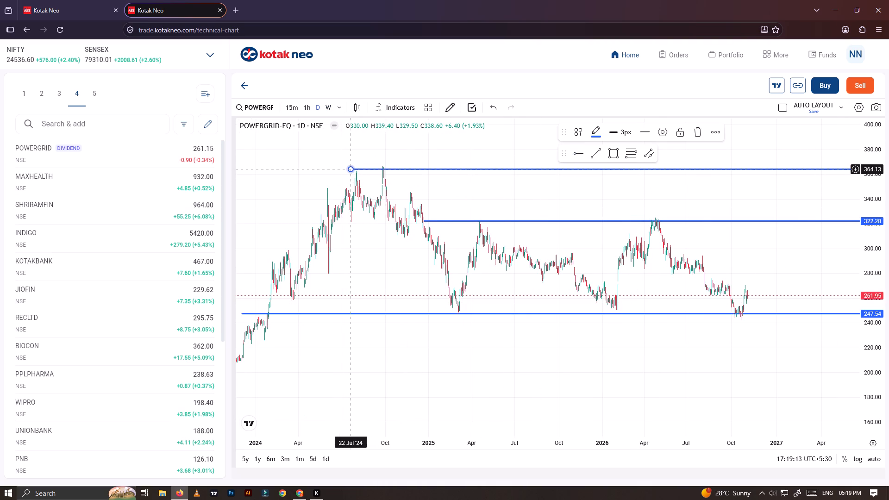
click(674, 132)
On the weekly timeframe, draw a descending parallel channel from about 324.9 in late April 2026 to about 249.4 in January 2027, enclosing the recent lows.
scroll(517, 192, up, 2)
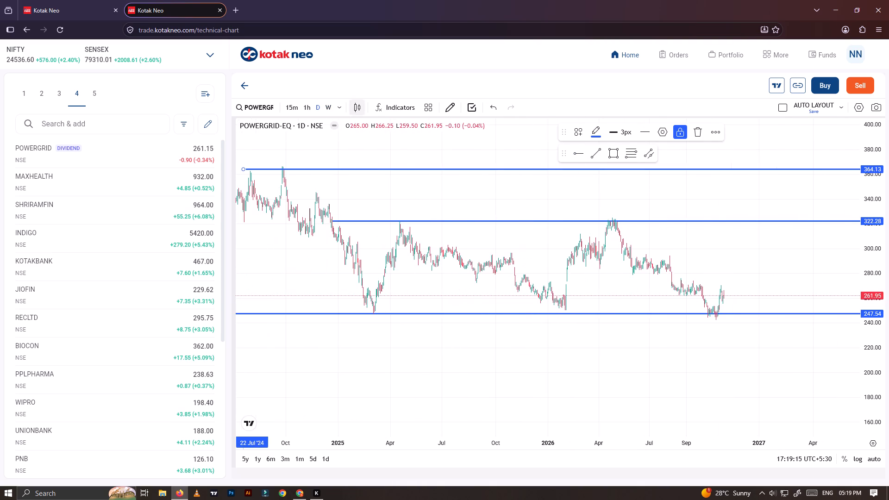
click(328, 106)
scroll(445, 239, up, 9)
drag(399, 255, 438, 278)
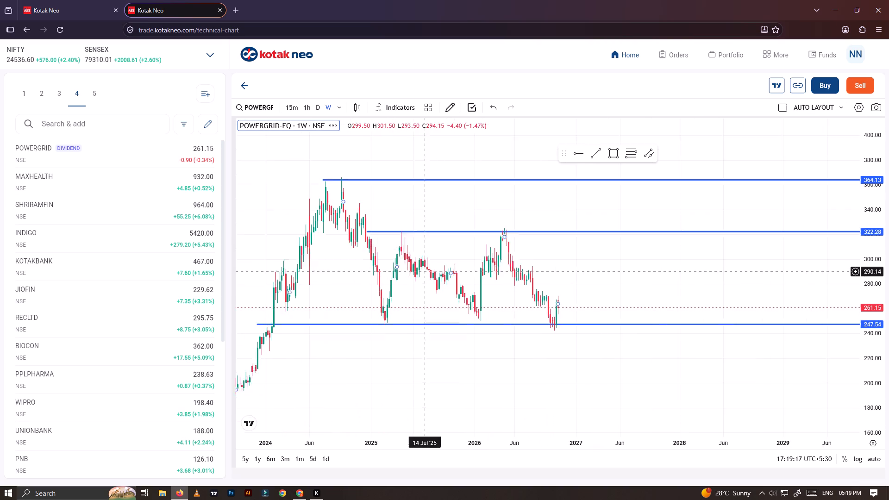
drag(438, 278, 487, 293)
scroll(491, 313, up, 2)
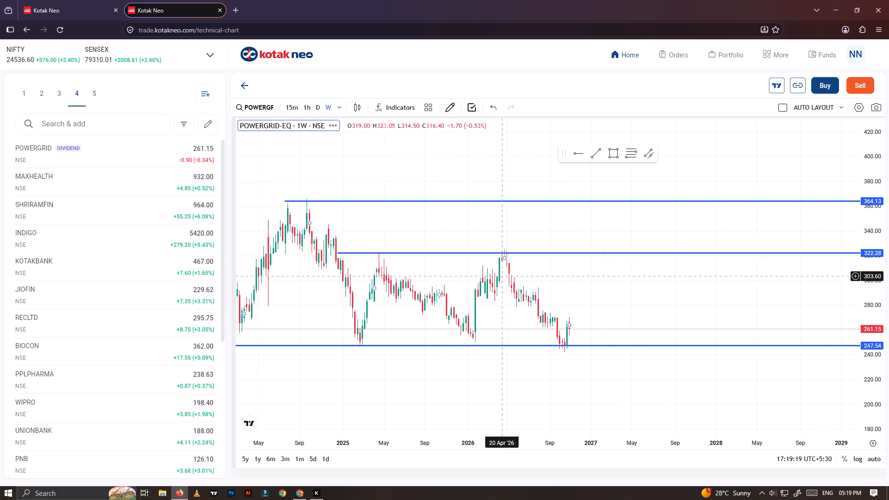
click(646, 156)
scroll(515, 259, up, 2)
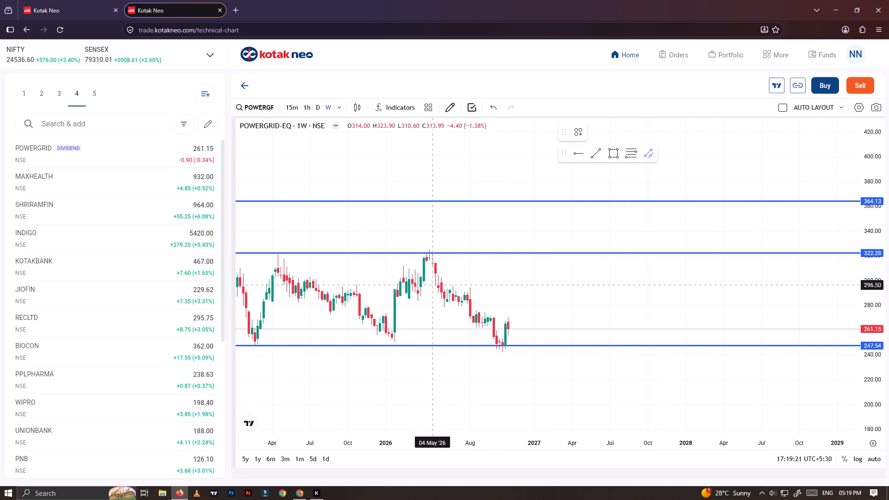
click(429, 250)
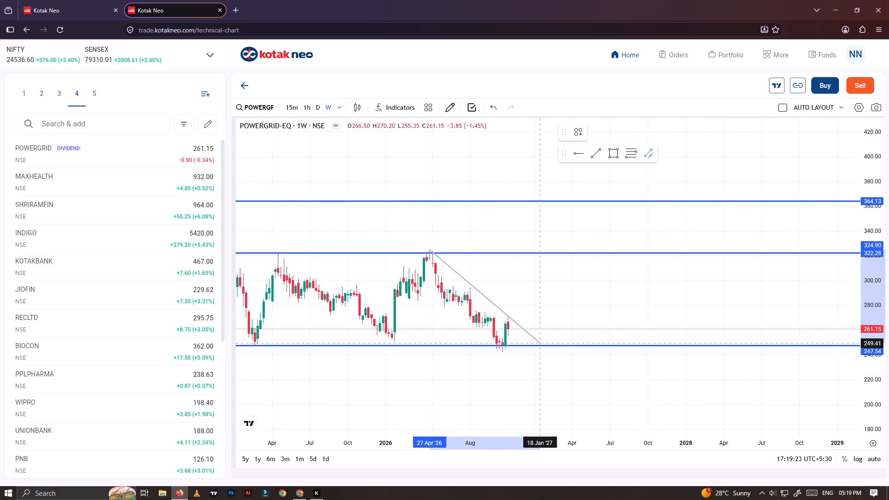
click(540, 343)
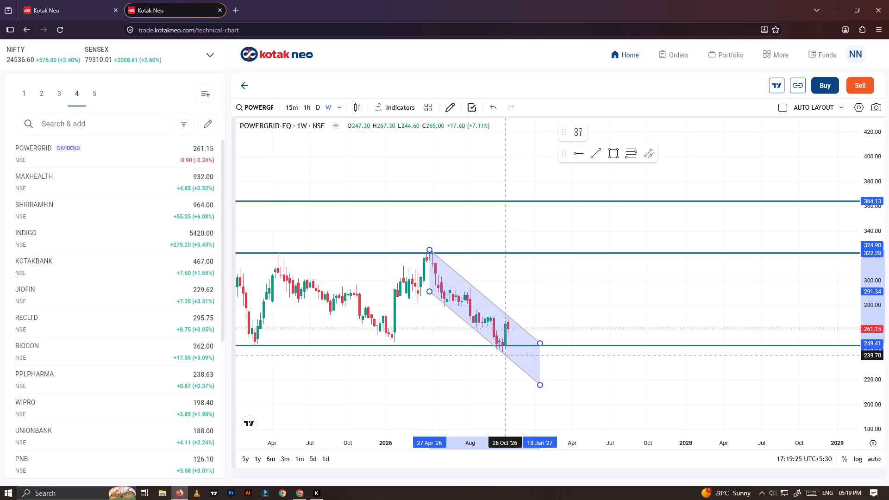
click(504, 355)
Switch to the daily timeframe and move the channel's upper start corner to about 327 on 17 April 2026.
drag(464, 370, 597, 378)
click(322, 112)
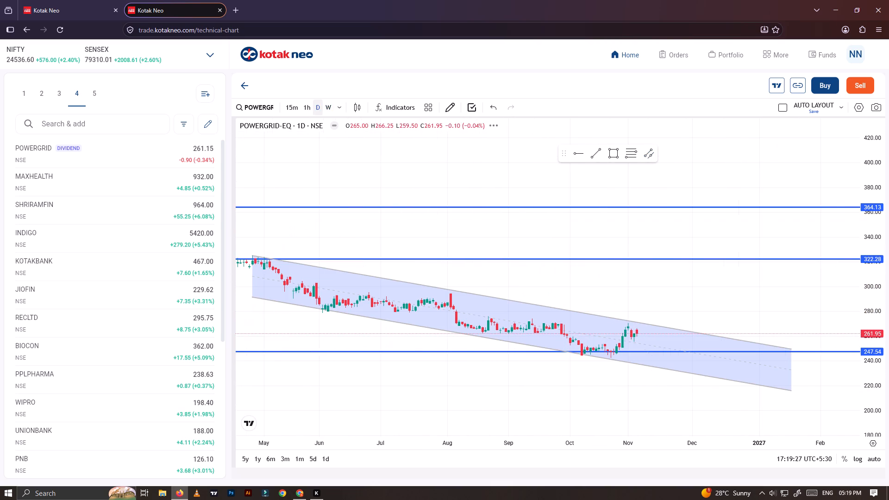
drag(886, 394, 836, 226)
drag(885, 352, 836, 200)
scroll(683, 261, down, 5)
drag(726, 298, 668, 171)
scroll(513, 227, up, 3)
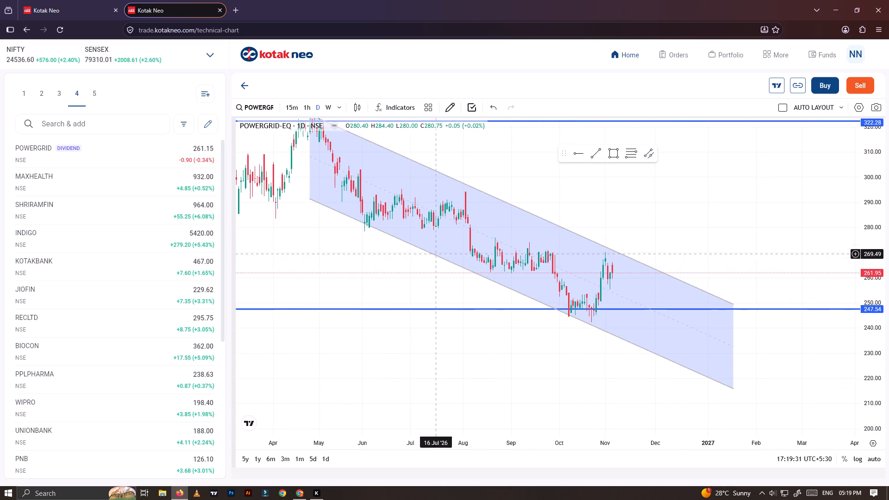
drag(416, 269, 481, 344)
drag(366, 172, 354, 169)
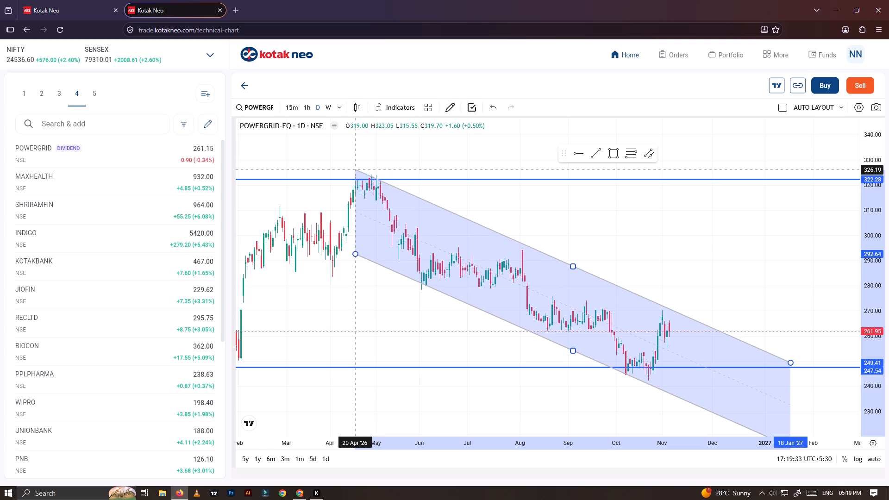
drag(354, 169, 352, 167)
Shorten the channel to end in early December 2026, with its upper edge ending at about 262.
drag(635, 417, 617, 407)
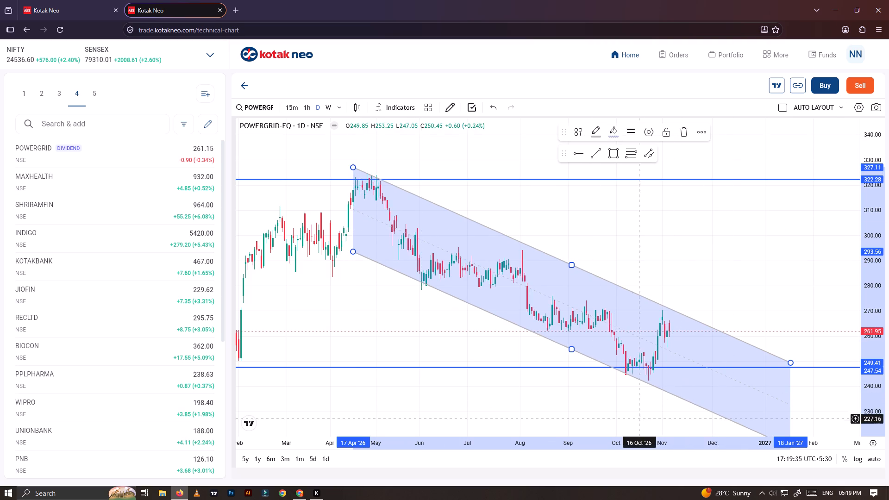
drag(617, 407, 541, 337)
drag(706, 374, 625, 350)
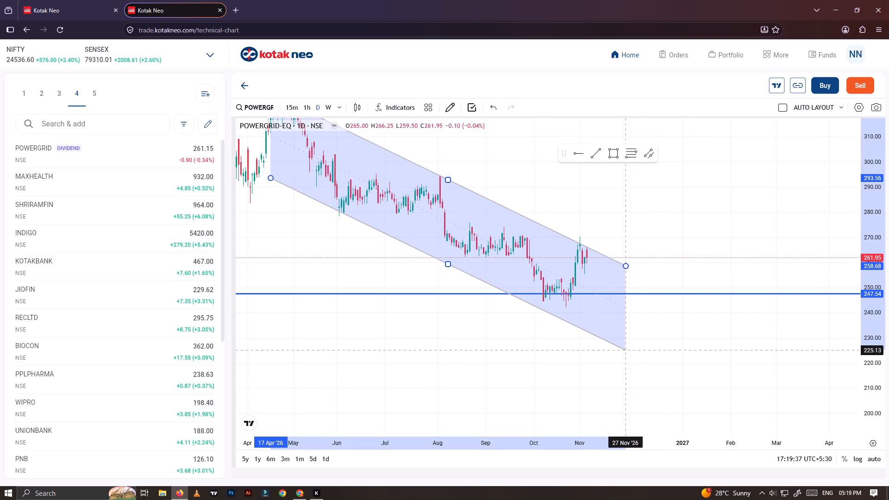
drag(625, 350, 633, 342)
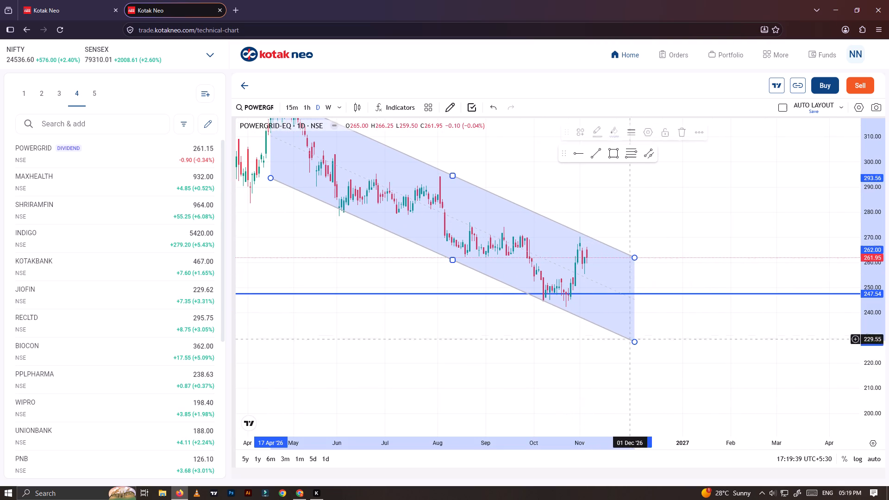
Narrow the channel slightly from its upper edge and move the upper start corner to about 326.4 on 21 April 2026.
drag(453, 175, 451, 180)
drag(506, 168, 565, 215)
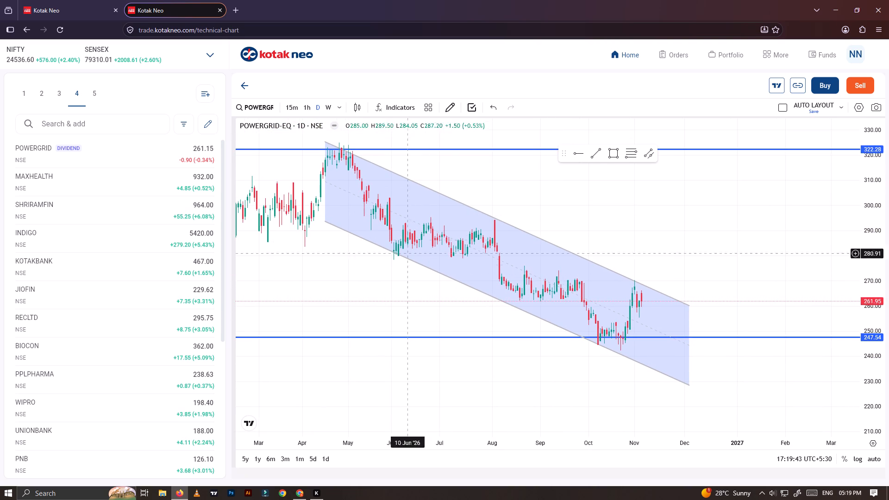
click(327, 142)
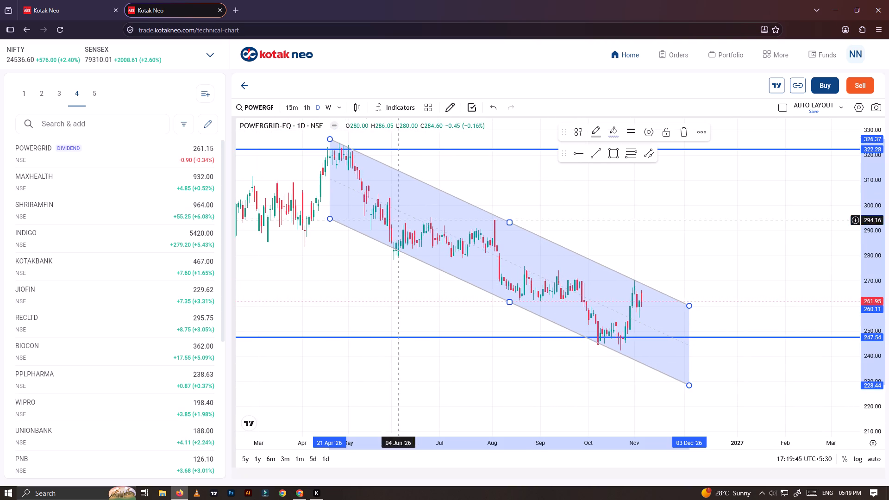
Reshape the channel to start at about 326 on 16 April 2026 and end on 23 November with its lower edge at about 231.6, and lock it.
drag(688, 385, 671, 385)
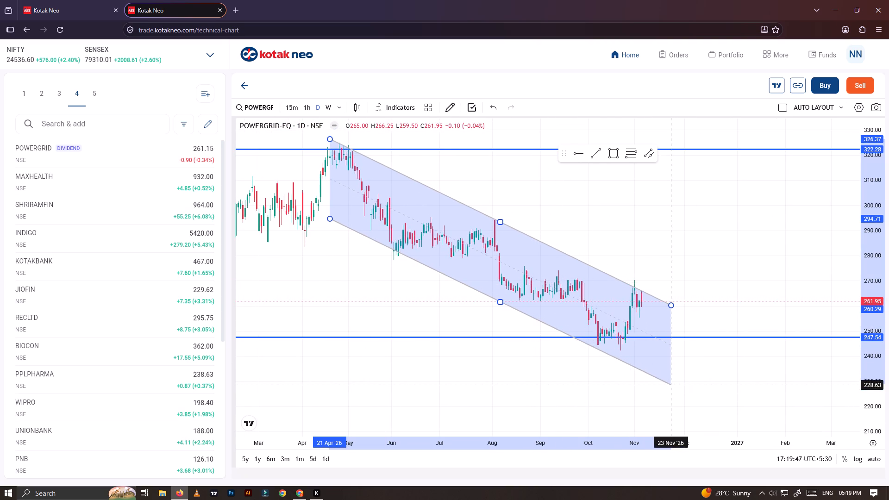
drag(671, 385, 672, 377)
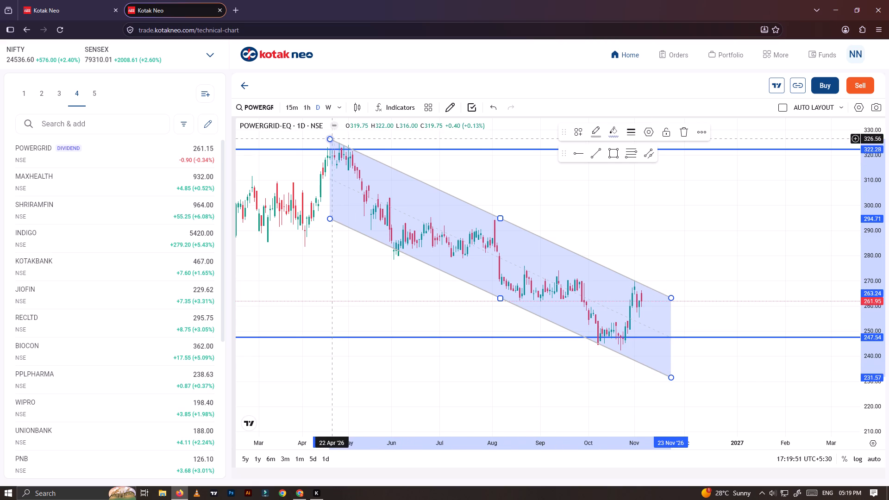
drag(331, 138, 324, 140)
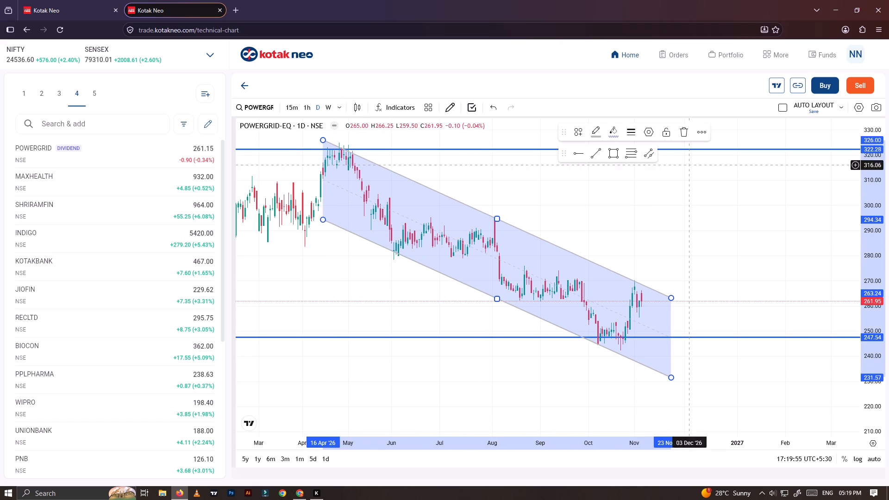
click(669, 135)
click(640, 219)
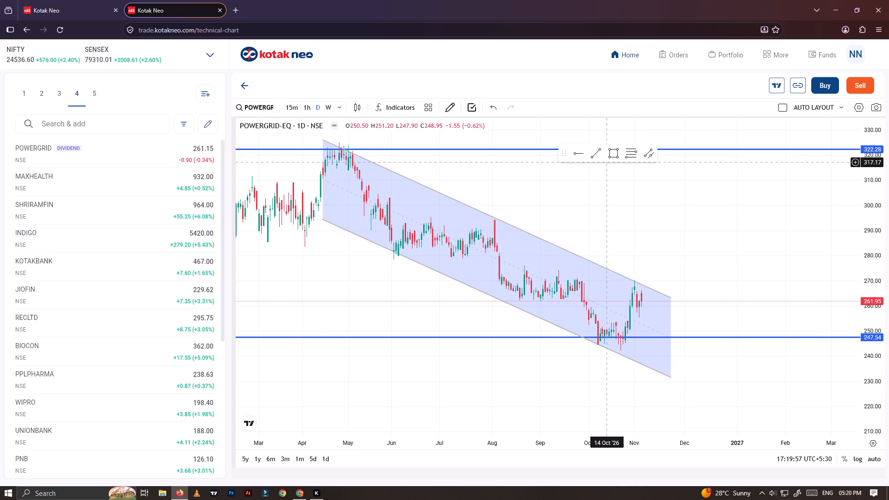
Draw a horizontal ray at about 293.6 from 3 June 2026, set its width to 2px and lock it.
click(580, 155)
click(396, 221)
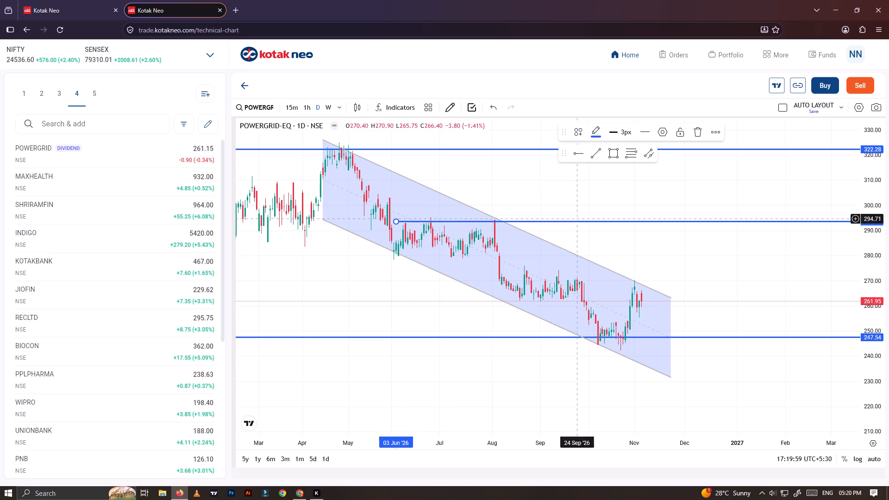
click(622, 134)
click(628, 166)
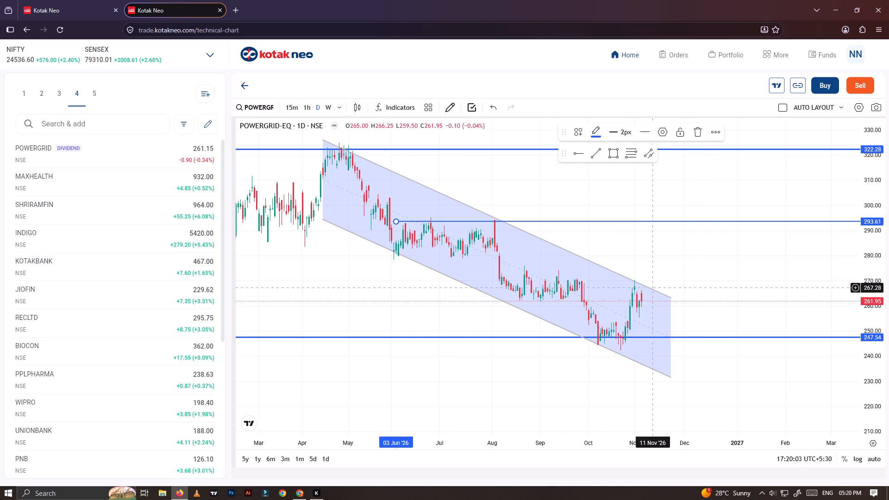
click(687, 140)
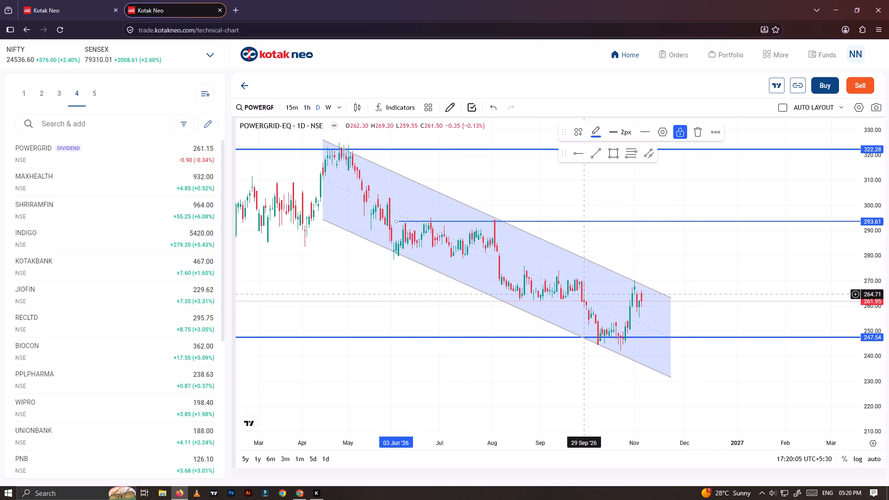
Unlock the channel, extend it to late December 2026 with its upper edge ending at about 255, and lock it again.
scroll(576, 314, up, 1)
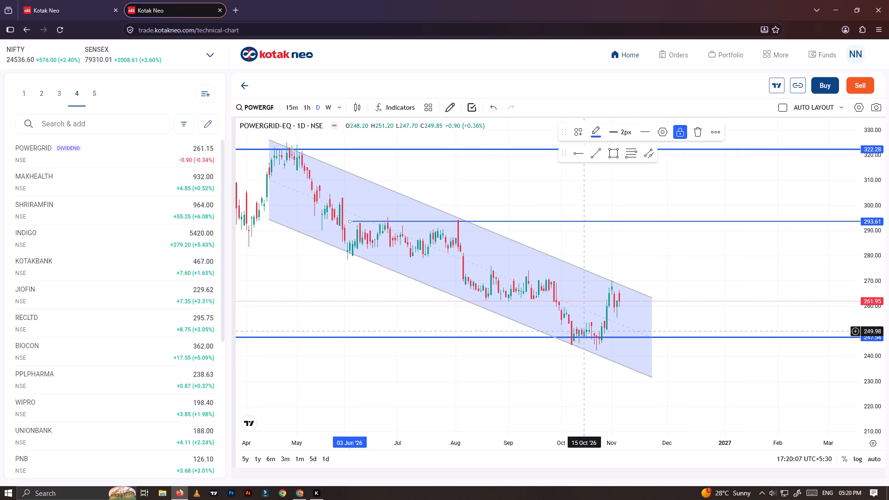
click(617, 284)
click(667, 135)
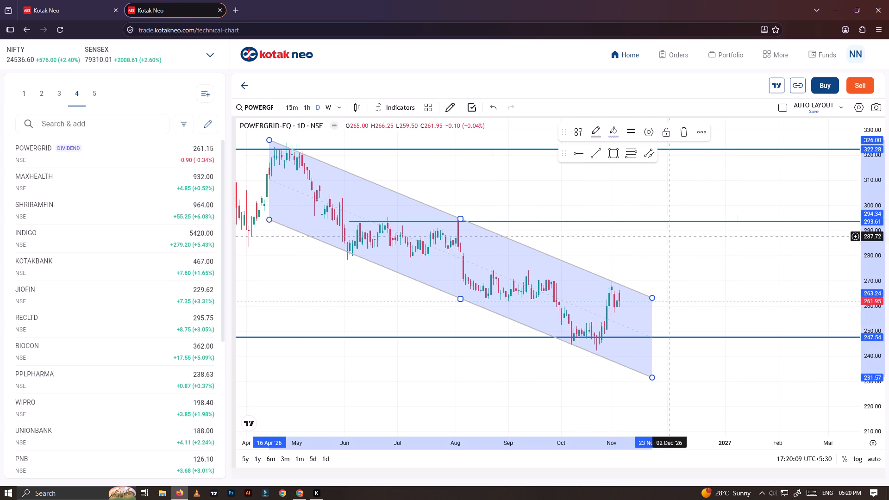
drag(654, 297, 707, 319)
click(669, 130)
click(639, 200)
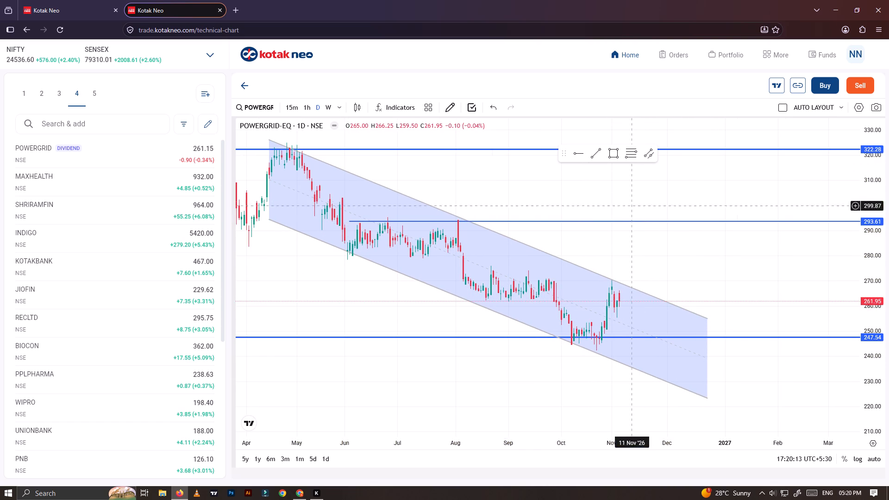
Switch POWERGRID to the weekly timeframe and examine the channel and marked levels against the longer price history.
scroll(627, 228, down, 9)
click(330, 107)
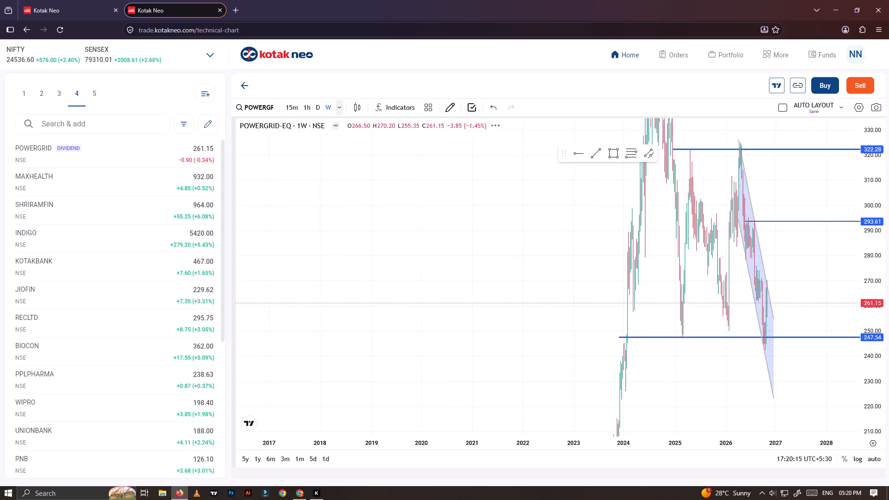
scroll(547, 305, up, 15)
drag(576, 306, 710, 305)
drag(860, 208, 849, 259)
drag(870, 238, 885, 418)
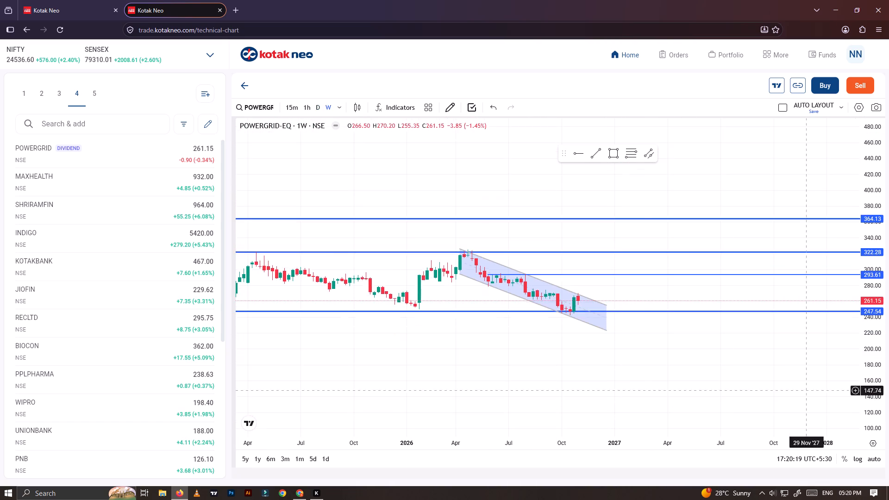
scroll(638, 325, down, 6)
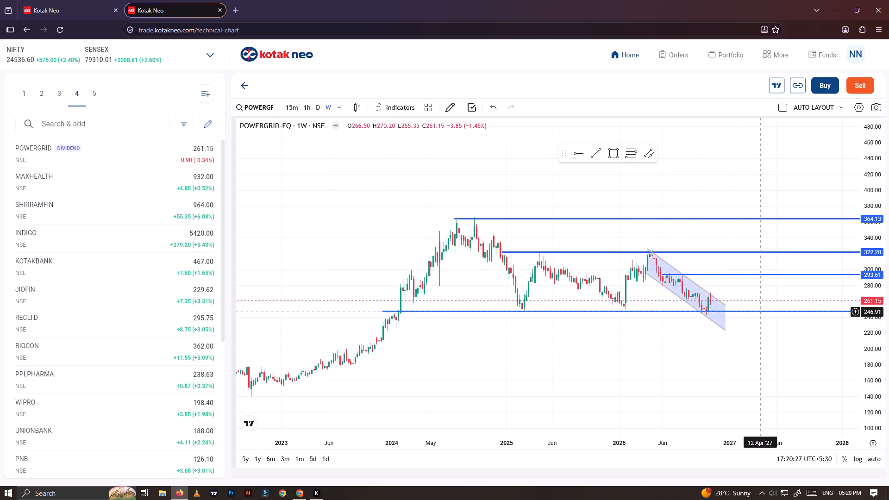
scroll(760, 312, down, 11)
scroll(653, 374, down, 6)
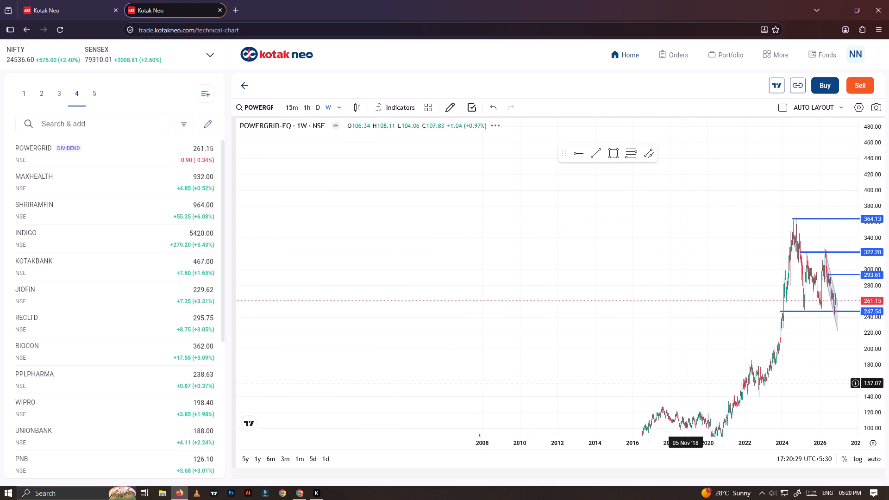
scroll(720, 383, up, 12)
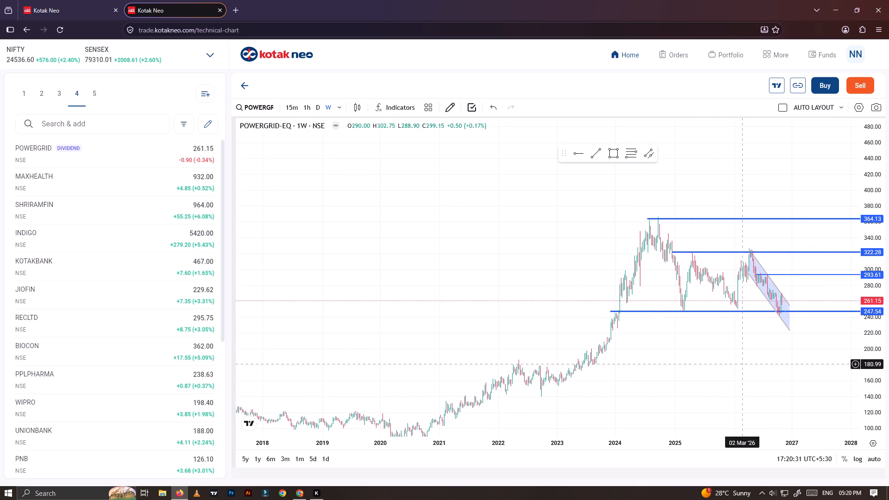
scroll(743, 363, up, 7)
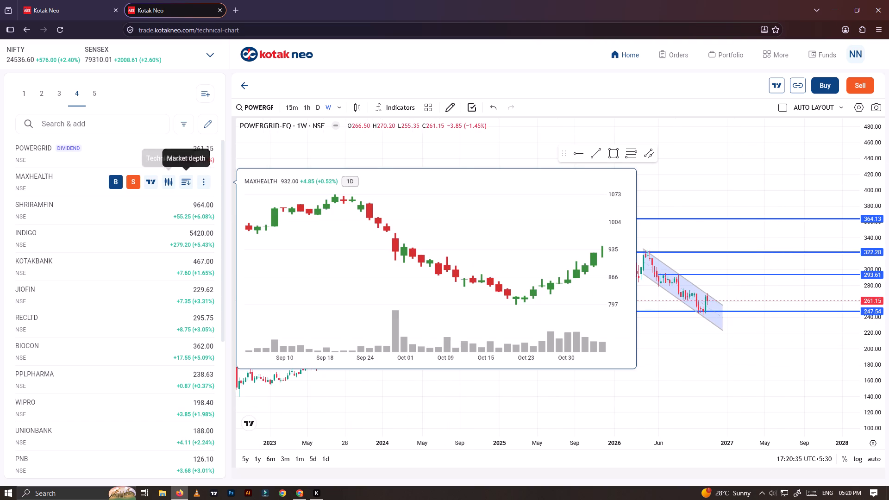
Open the MAXHEALTH chart from the watchlist and look over its full weekly price history.
click(171, 181)
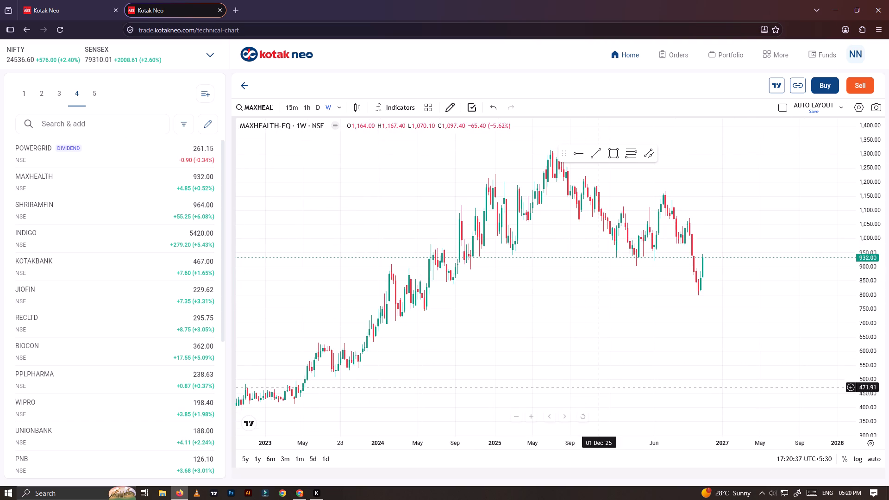
scroll(598, 387, down, 6)
drag(878, 202, 876, 320)
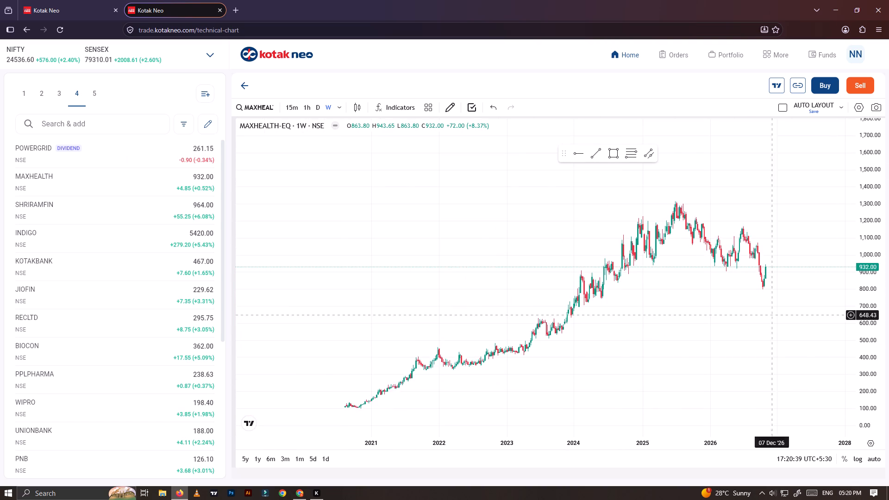
scroll(672, 311, up, 5)
drag(665, 319, 612, 320)
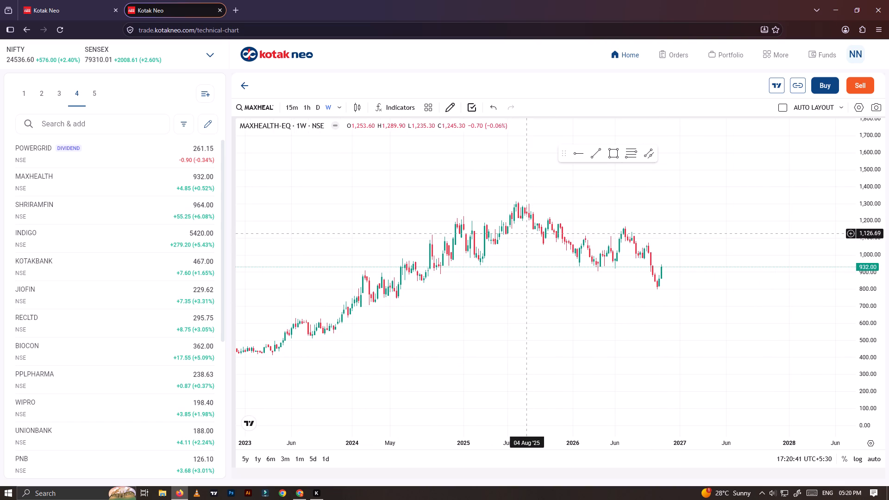
scroll(543, 344, down, 5)
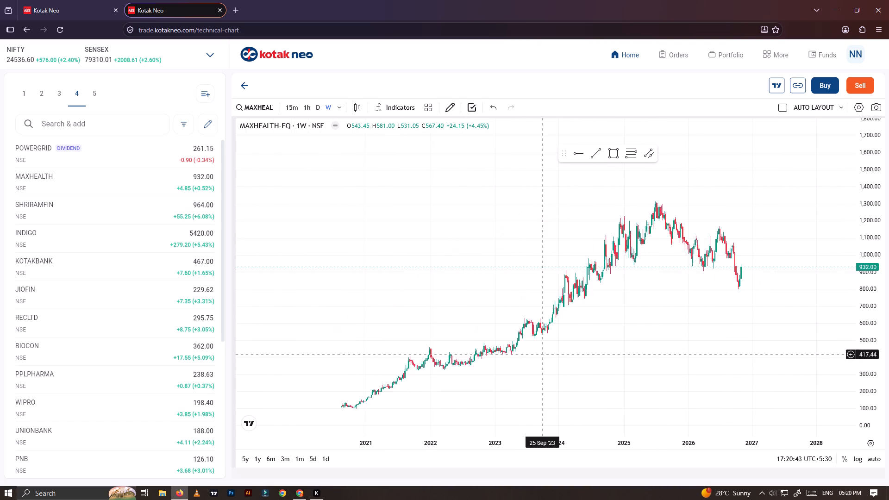
scroll(542, 354, up, 5)
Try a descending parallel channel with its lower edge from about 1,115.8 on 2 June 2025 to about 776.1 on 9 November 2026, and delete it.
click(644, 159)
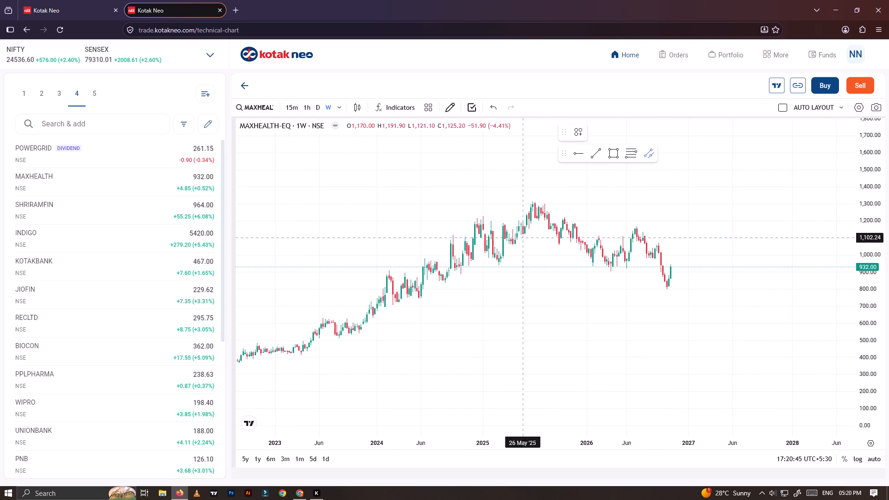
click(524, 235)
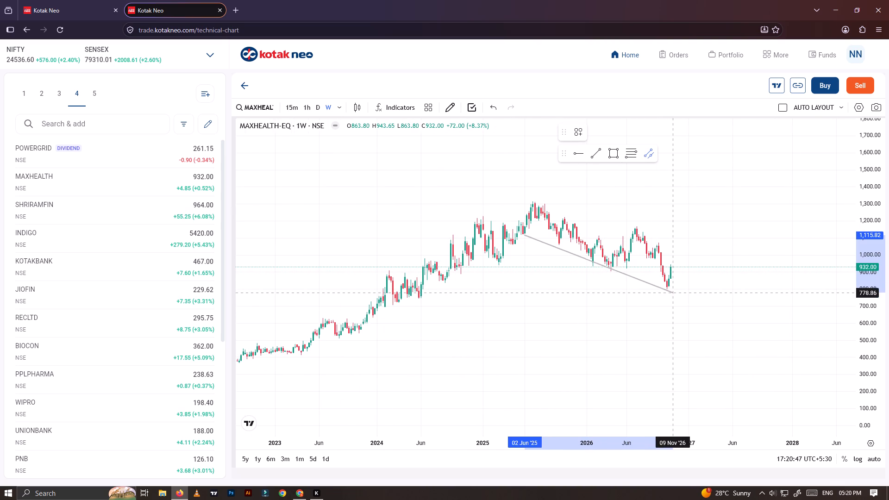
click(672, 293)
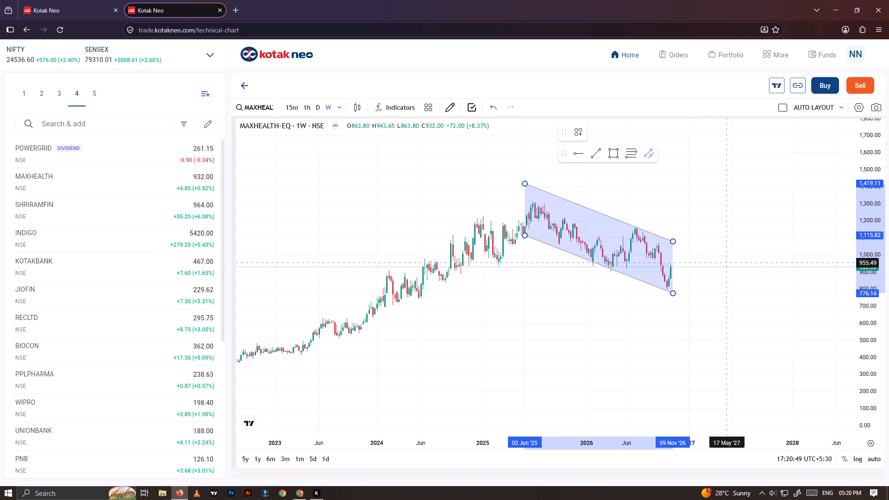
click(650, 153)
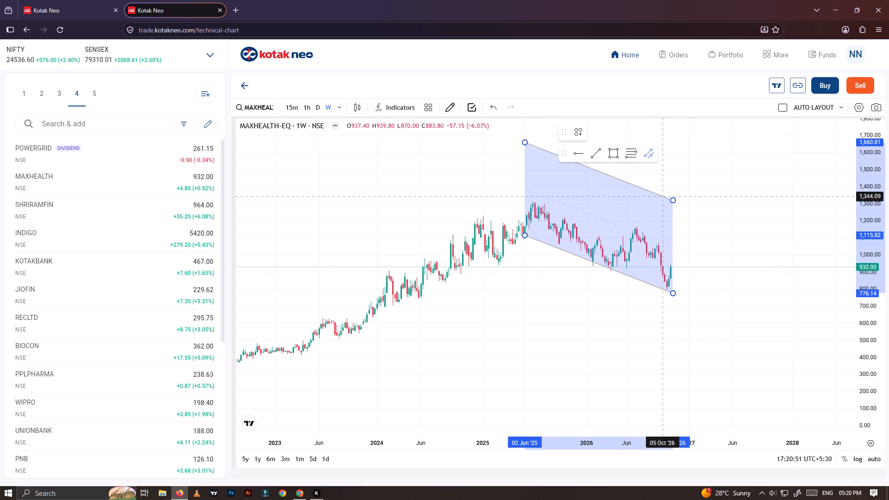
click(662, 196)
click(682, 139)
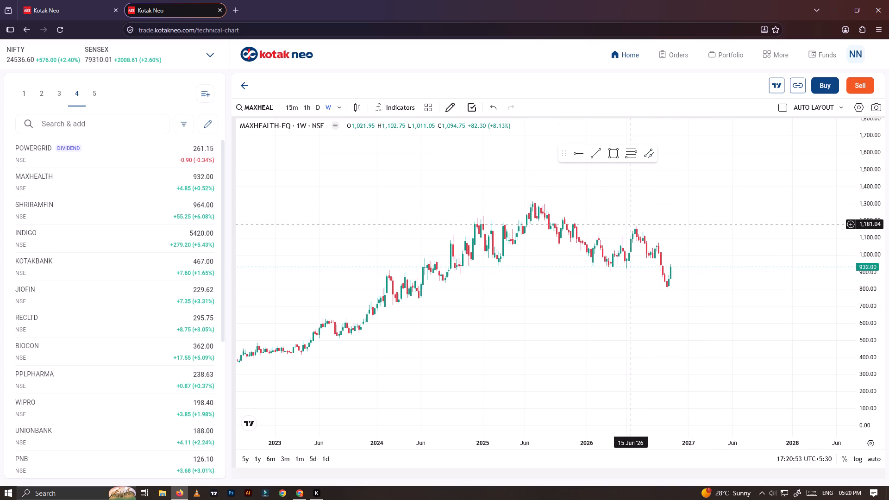
Examine MAXHEALTH's price swings on the daily timeframe and return to the weekly timeframe.
click(321, 111)
scroll(453, 289, down, 6)
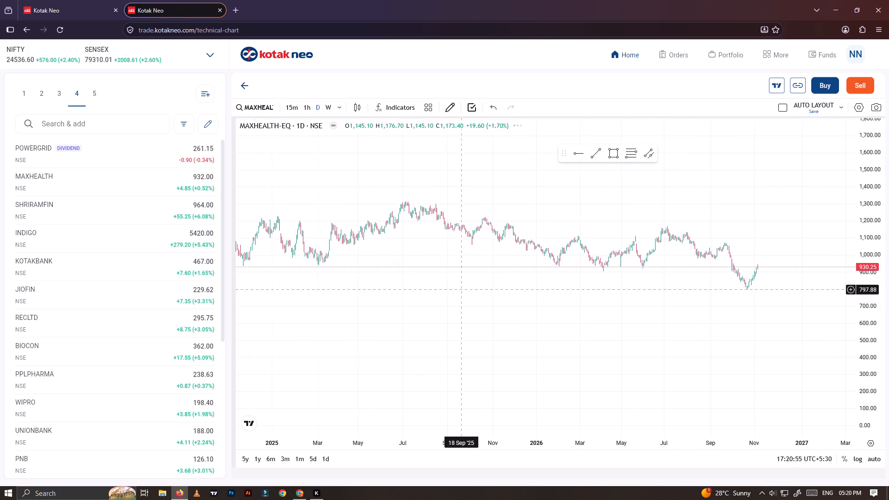
scroll(464, 287, down, 7)
drag(869, 358, 825, 179)
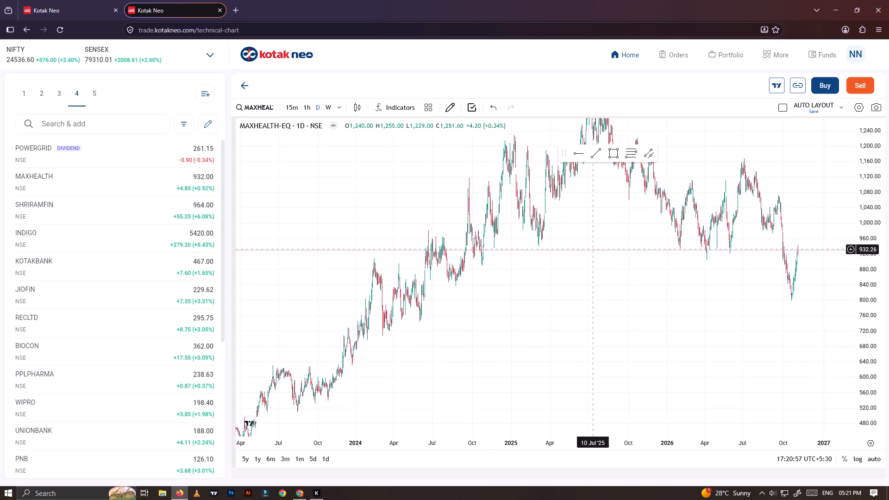
scroll(563, 245, up, 5)
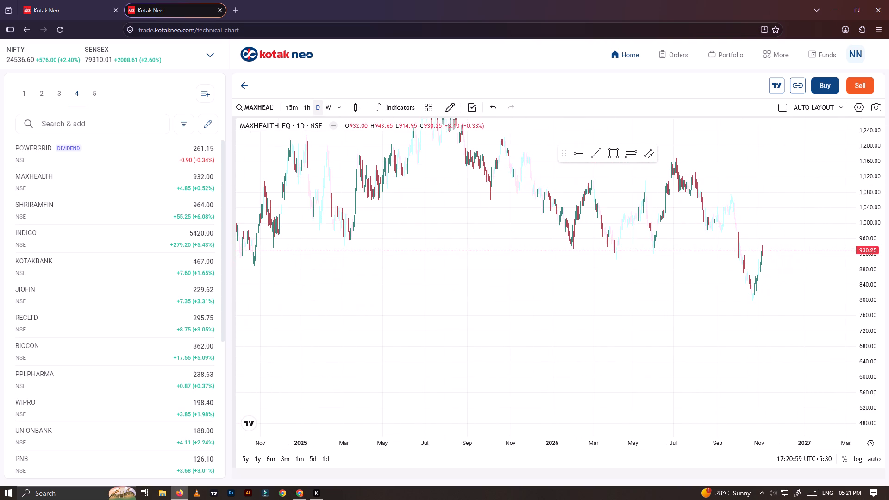
click(329, 111)
scroll(507, 242, up, 6)
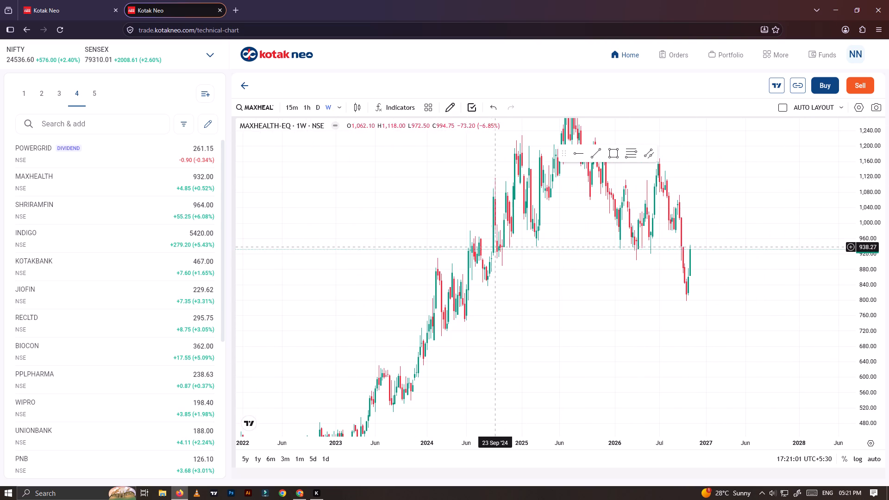
Draw a horizontal ray at about 938.3 from 4 November 2024 on the MAXHEALTH chart and lock it.
click(574, 157)
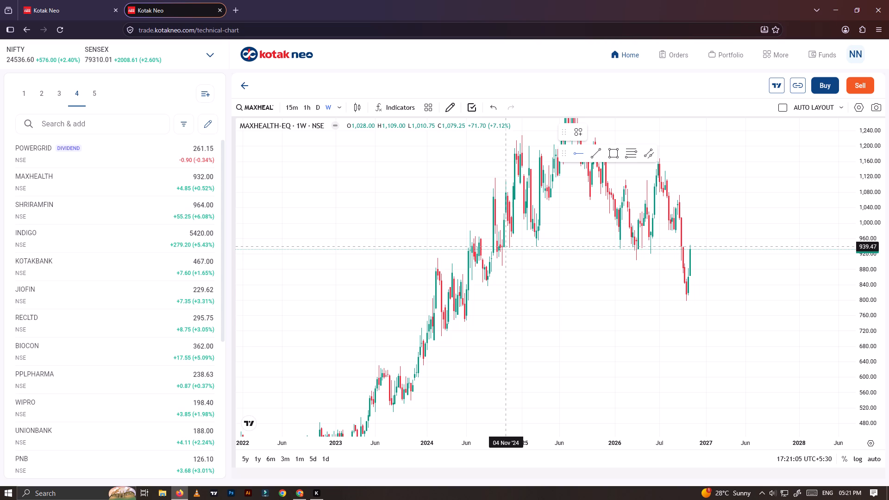
click(506, 247)
click(682, 134)
Draw a horizontal ray at about 1,166.8 from 1 June 2026, at the mid-2026 peak, and set its width to 3px.
drag(651, 204, 651, 247)
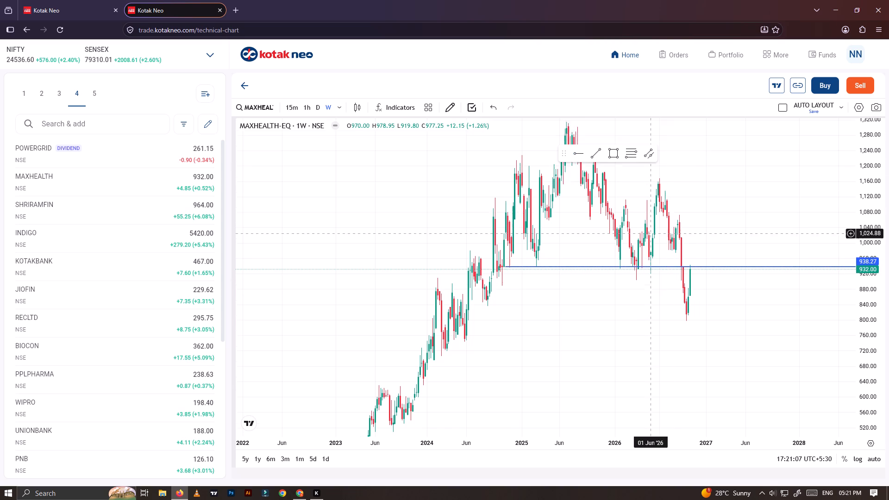
drag(651, 247, 651, 257)
scroll(629, 269, up, 2)
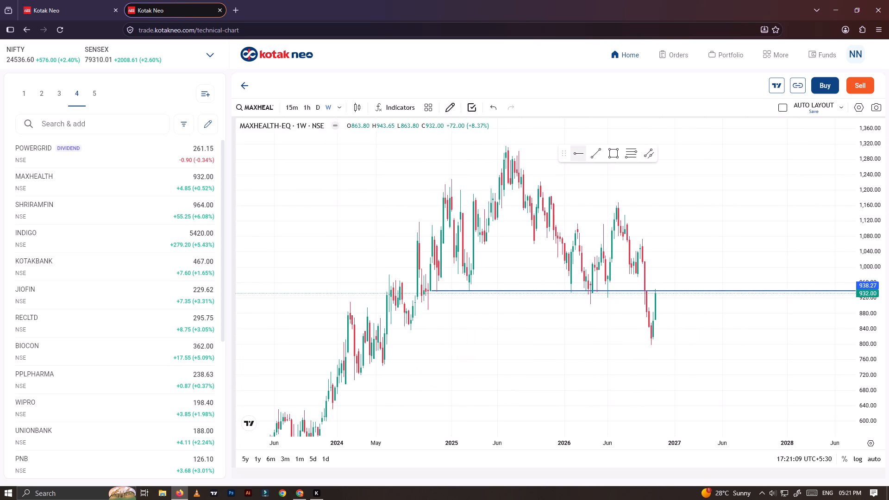
click(579, 156)
click(607, 203)
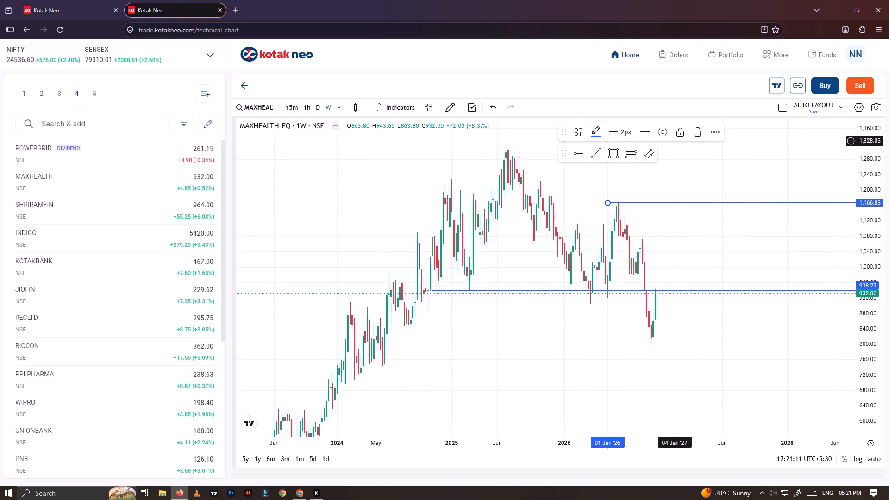
click(626, 133)
click(626, 180)
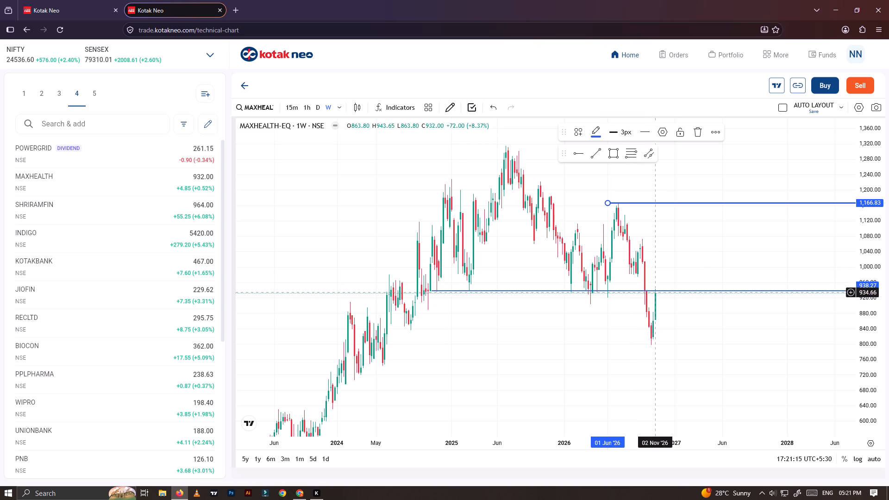
Set the width of the horizontal ray at 938.27 to 3px.
click(656, 292)
click(621, 134)
click(622, 182)
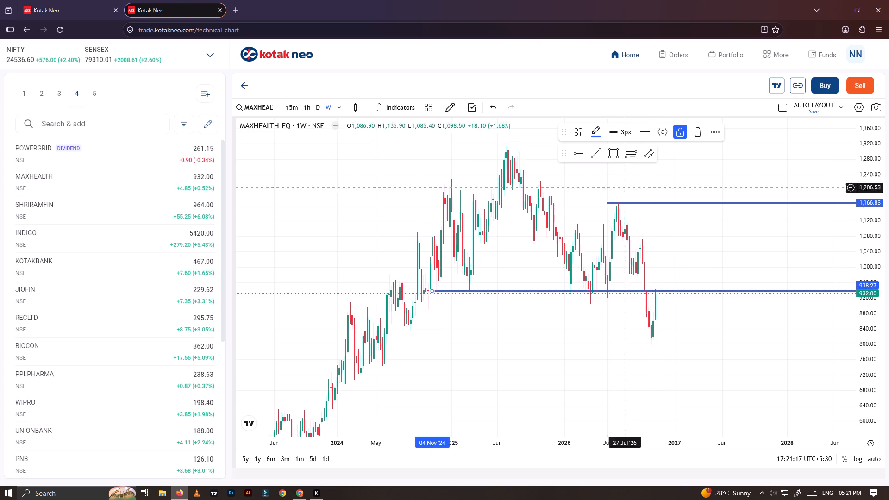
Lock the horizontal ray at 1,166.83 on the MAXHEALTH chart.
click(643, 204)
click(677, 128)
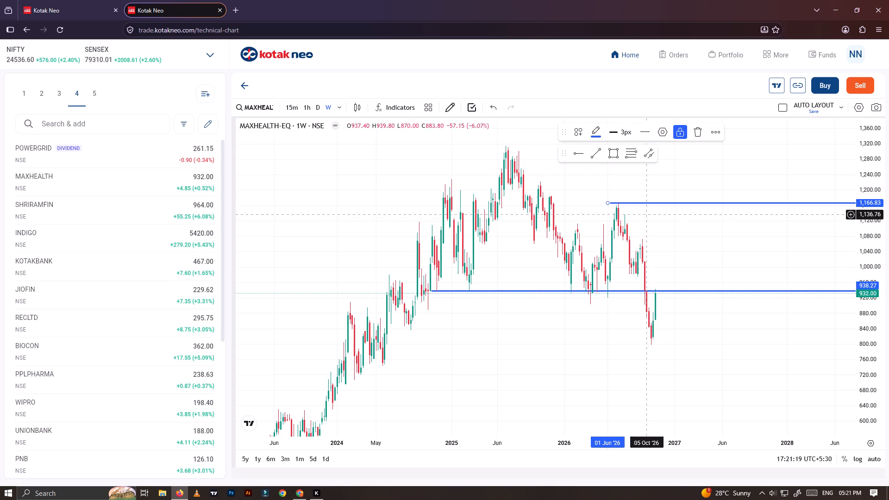
Draw a horizontal ray at about 1,313.6 from 26 May 2025, at the mid-2025 peak, and lock it.
click(580, 156)
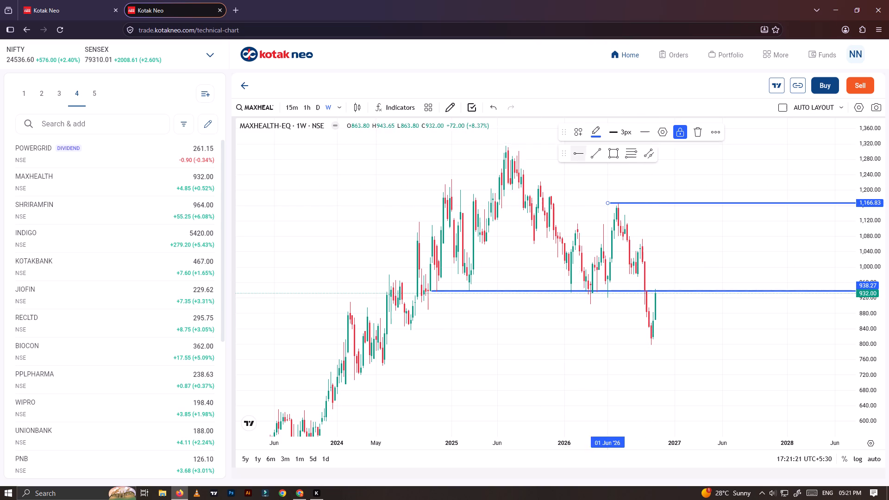
click(501, 145)
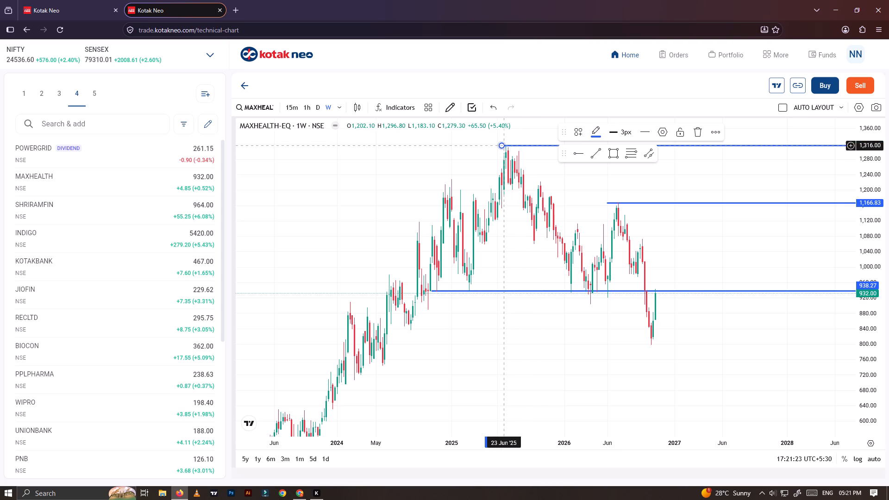
drag(502, 145, 495, 146)
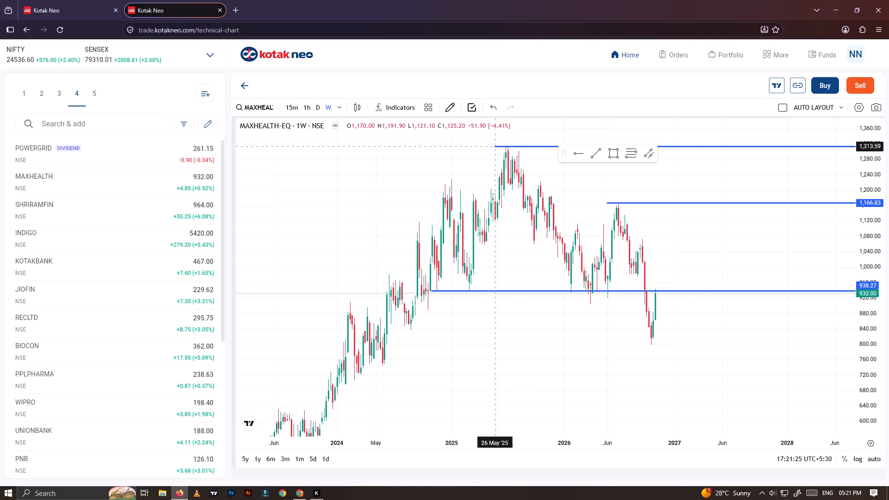
click(678, 139)
Draw a horizontal ray at about 747 from 8 April 2024, along the 2024 swing lows, and lock it.
scroll(601, 236, up, 5)
drag(559, 252, 617, 221)
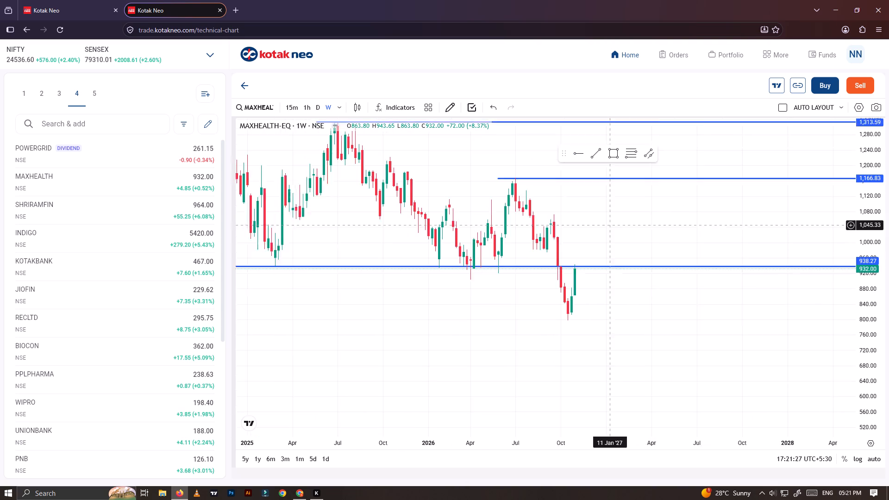
drag(617, 221, 625, 217)
scroll(600, 275, down, 4)
scroll(599, 278, up, 1)
scroll(599, 278, down, 1)
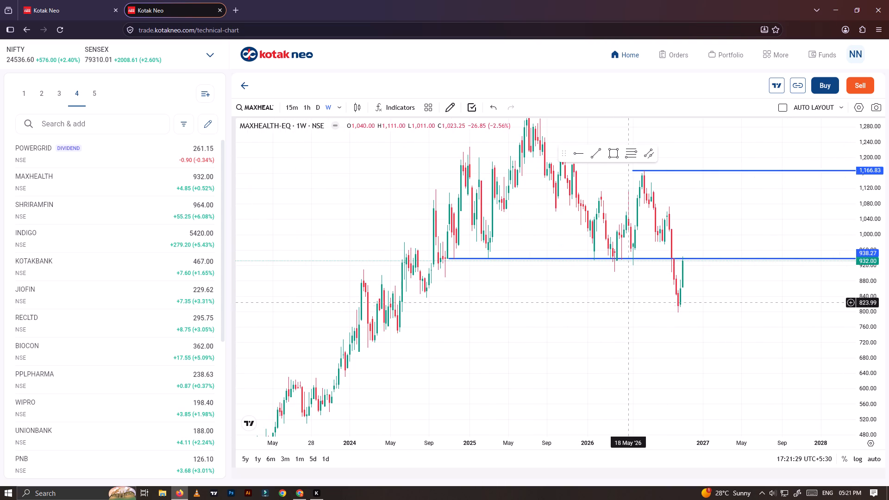
click(577, 156)
click(382, 332)
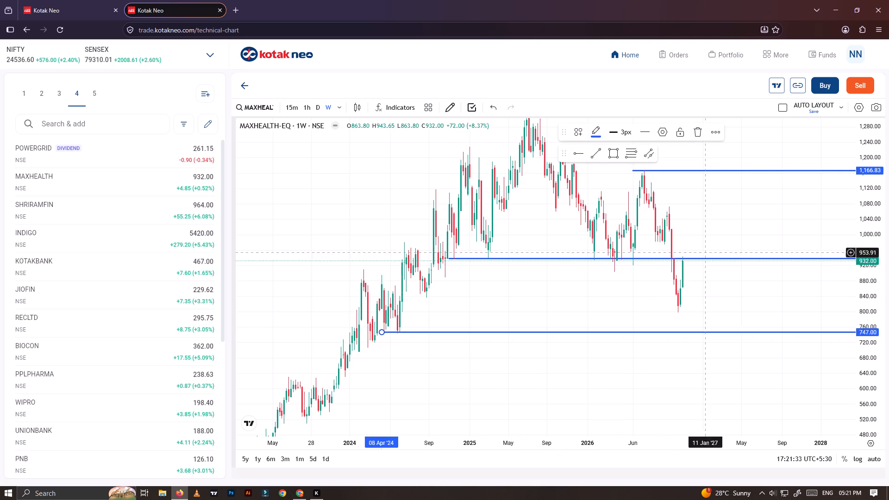
click(675, 133)
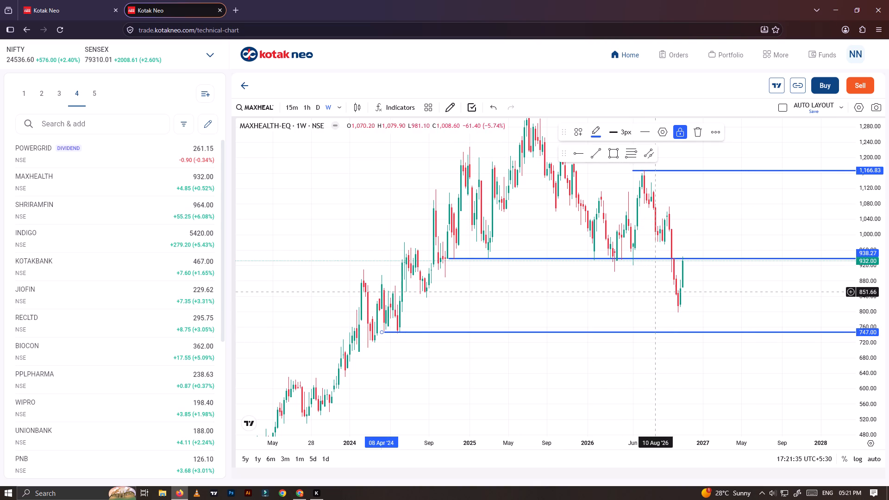
On the daily timeframe, delete the locked horizontal ray at 1,166.83.
click(317, 103)
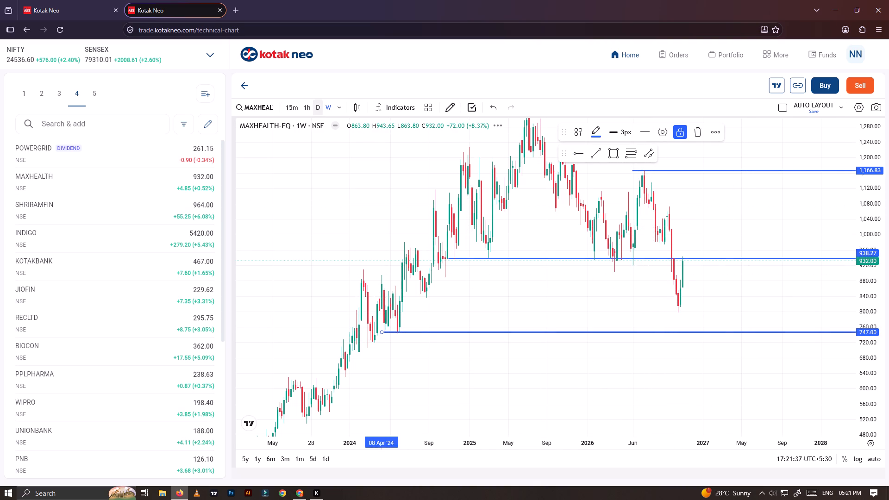
scroll(629, 290, down, 3)
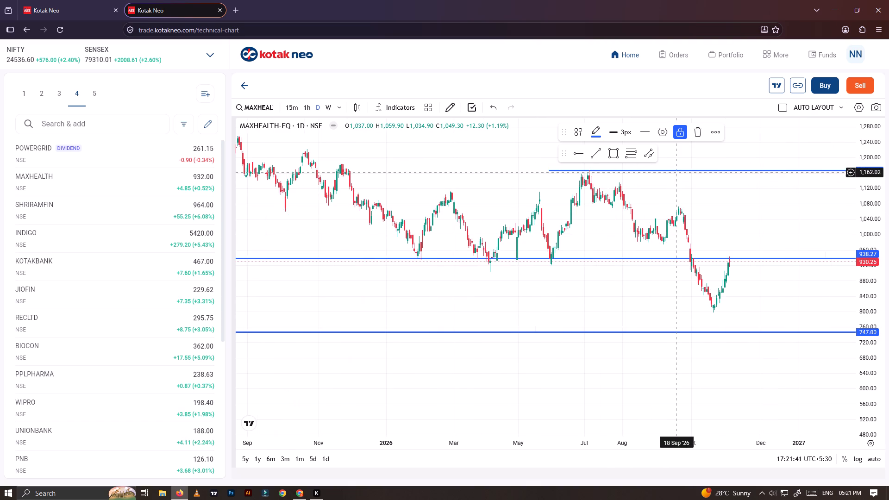
click(677, 172)
click(678, 171)
click(692, 135)
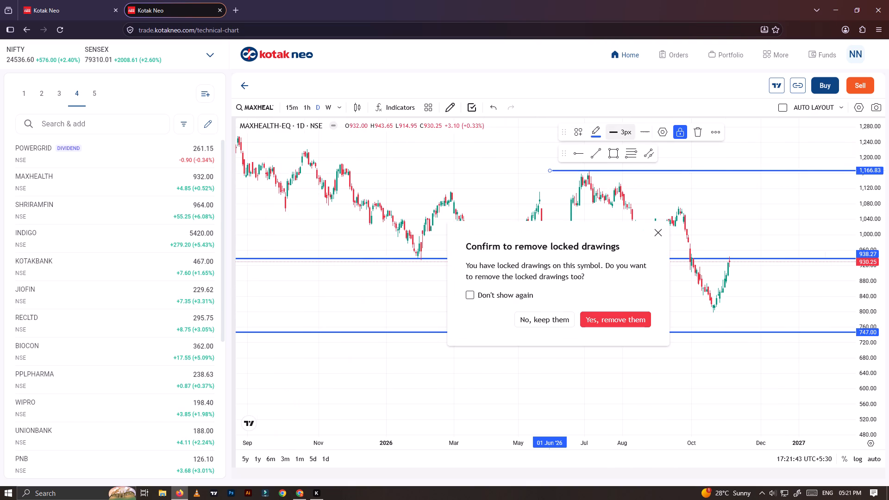
click(602, 327)
click(601, 321)
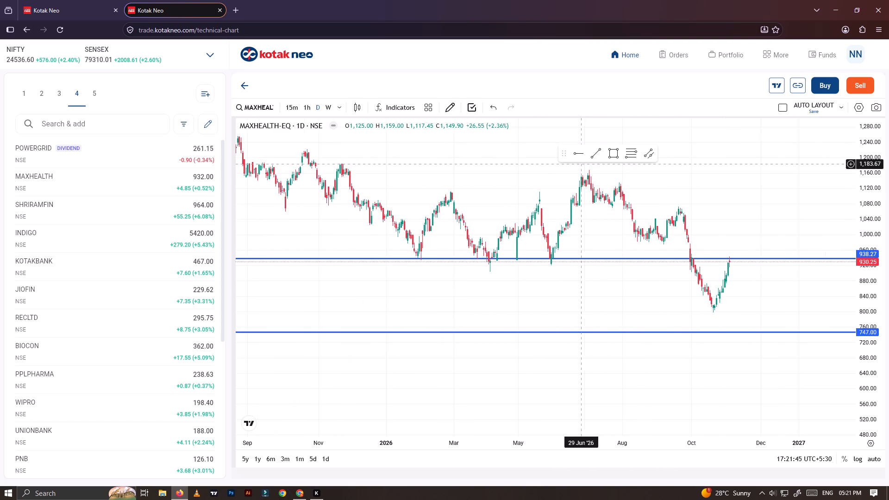
Draw a horizontal ray at about 1,152.4 from 16 June 2025 on the MAXHEALTH chart and lock it.
click(577, 156)
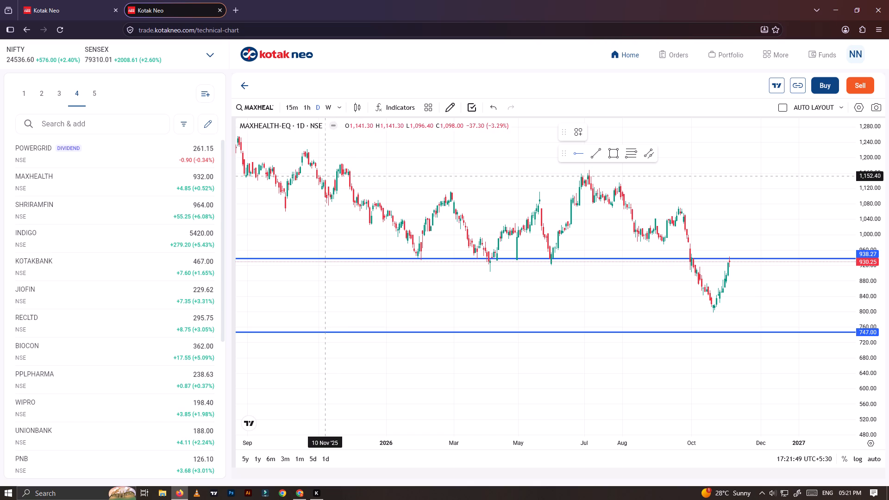
scroll(326, 176, down, 2)
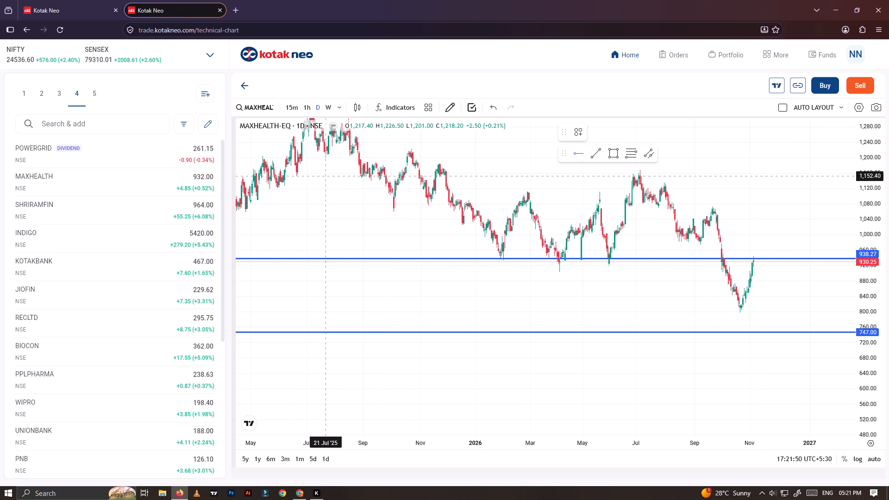
scroll(326, 176, down, 1)
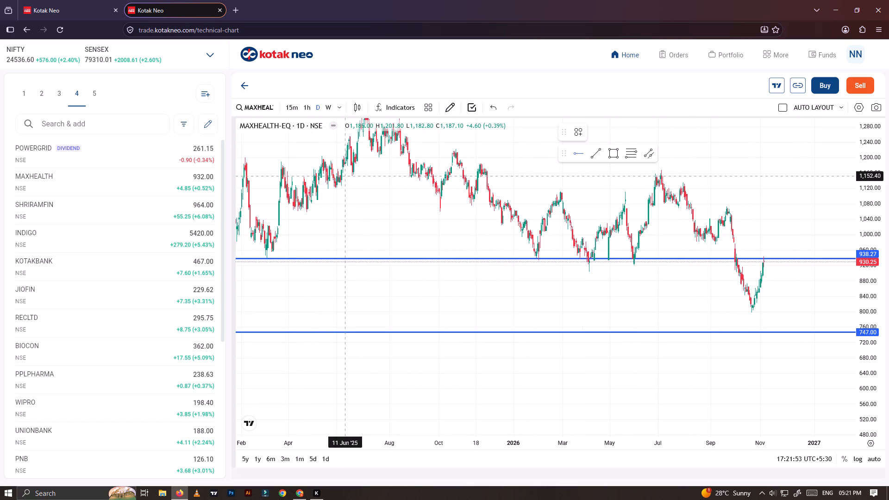
click(348, 176)
click(684, 137)
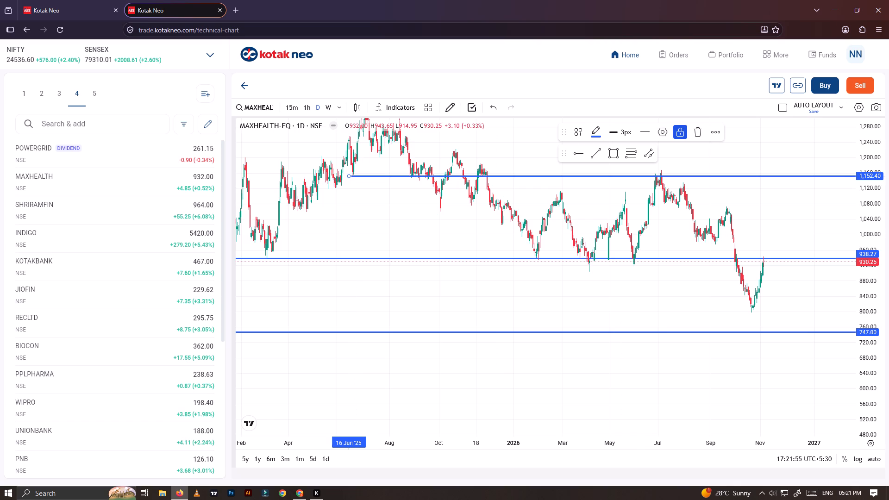
Draw a horizontal ray at about 797.1 from 7 October 2026, at the October 2026 low, and lock it.
scroll(665, 225, up, 3)
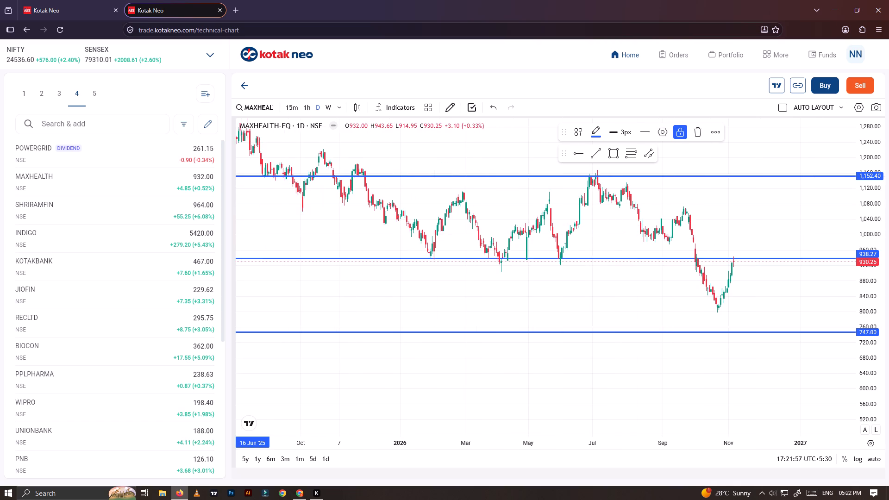
scroll(870, 318, up, 5)
scroll(732, 297, down, 7)
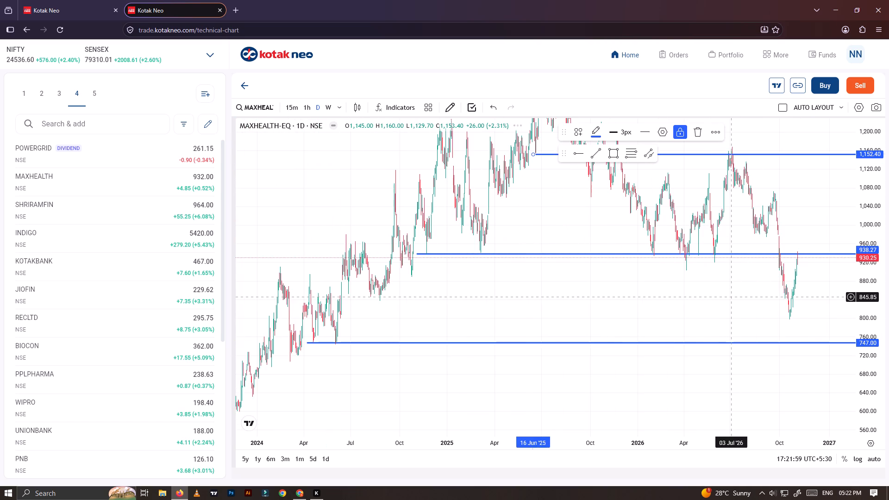
scroll(803, 319, up, 6)
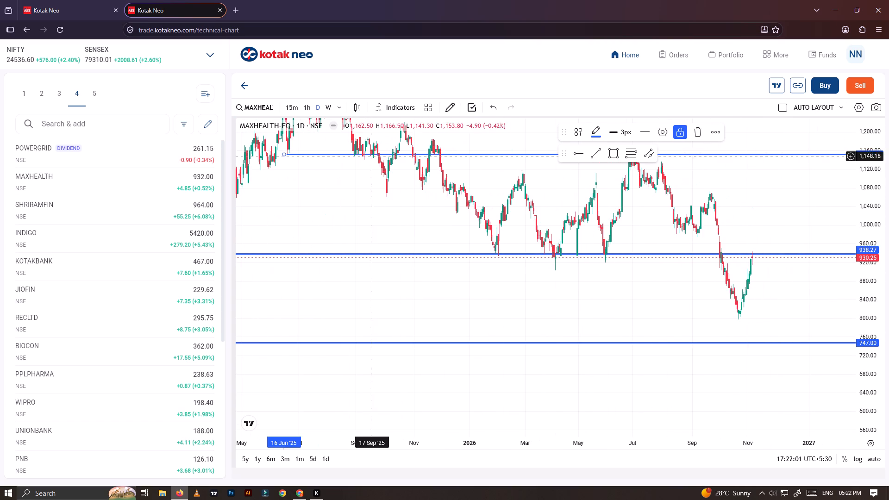
click(579, 156)
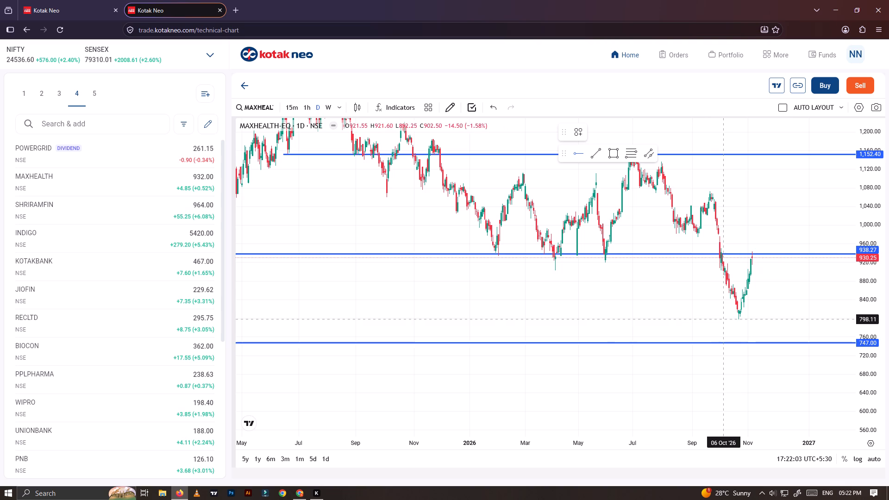
click(724, 319)
click(682, 139)
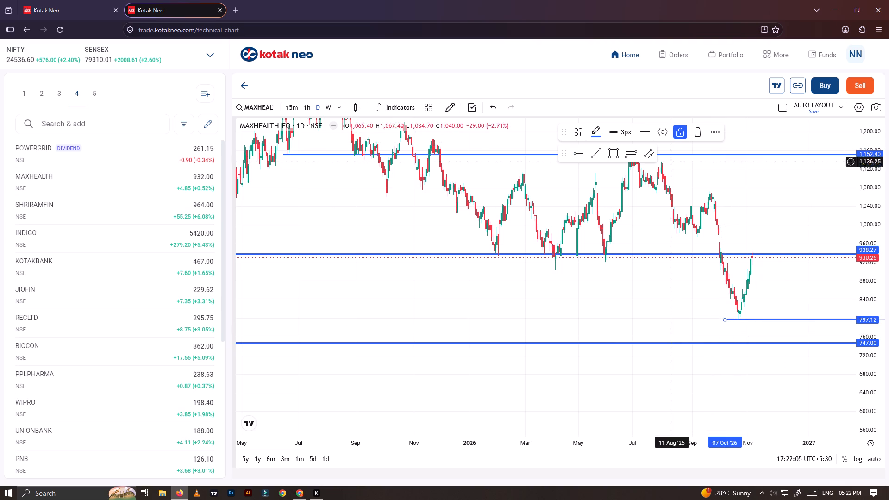
click(675, 228)
Examine MAXHEALTH's price action against the marked levels on the daily timeframe and again on the weekly timeframe.
drag(867, 208, 875, 257)
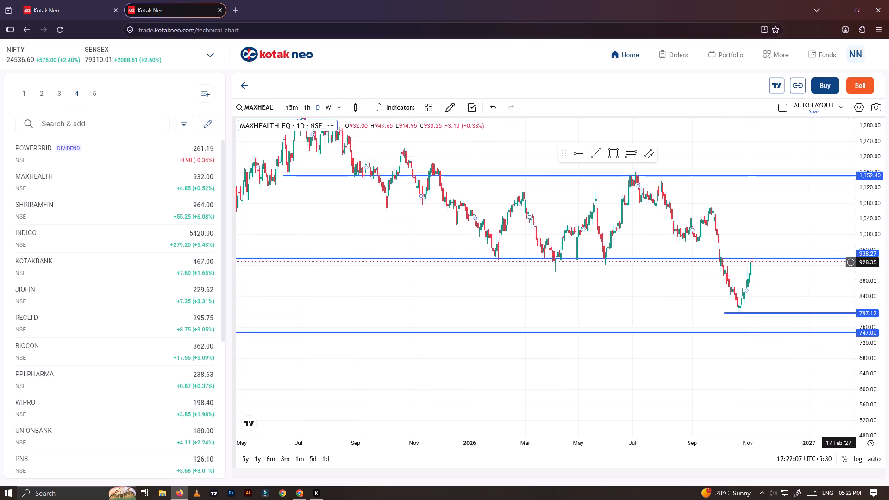
scroll(844, 266, down, 6)
drag(831, 284, 775, 296)
scroll(705, 293, up, 7)
drag(718, 302, 694, 302)
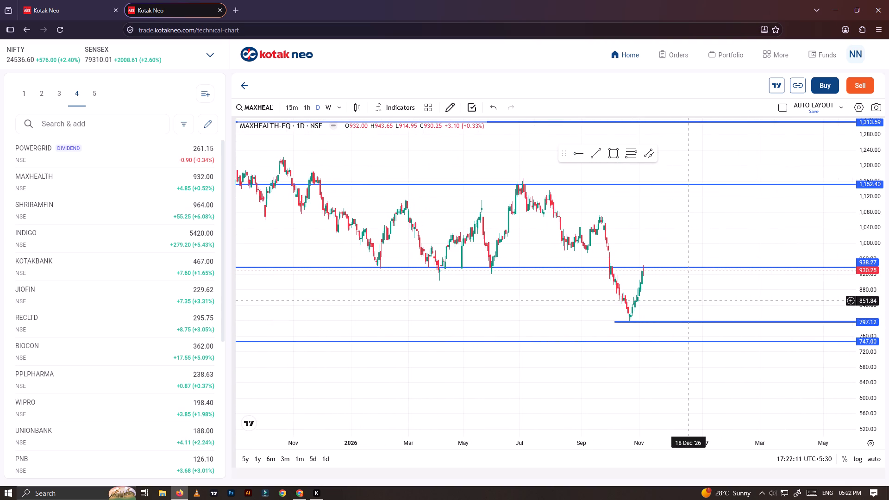
scroll(580, 276, down, 7)
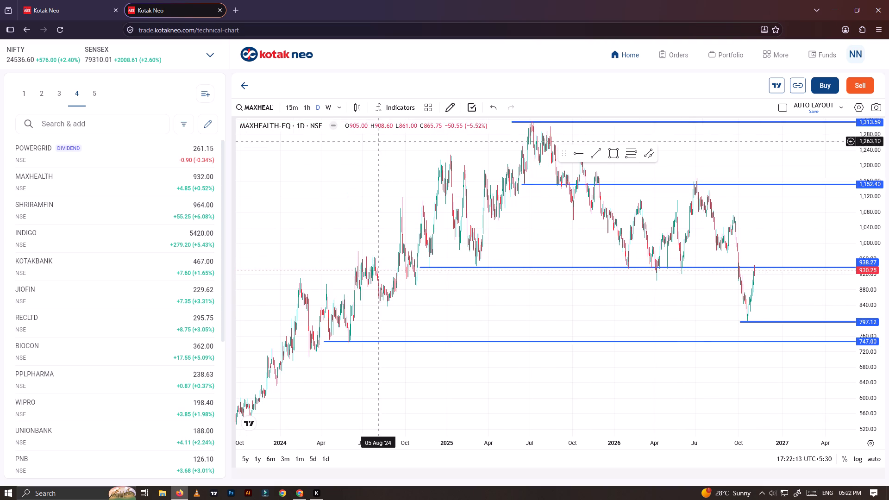
click(328, 111)
scroll(661, 311, up, 7)
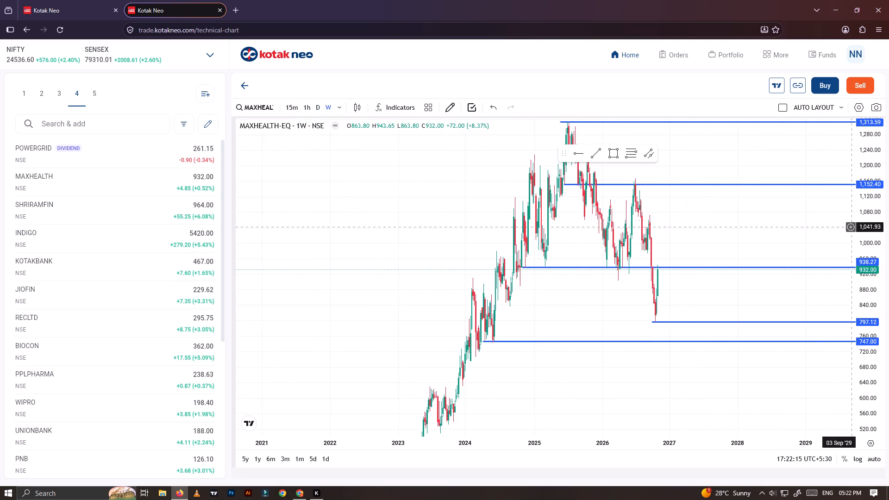
drag(868, 199, 885, 357)
scroll(595, 316, up, 7)
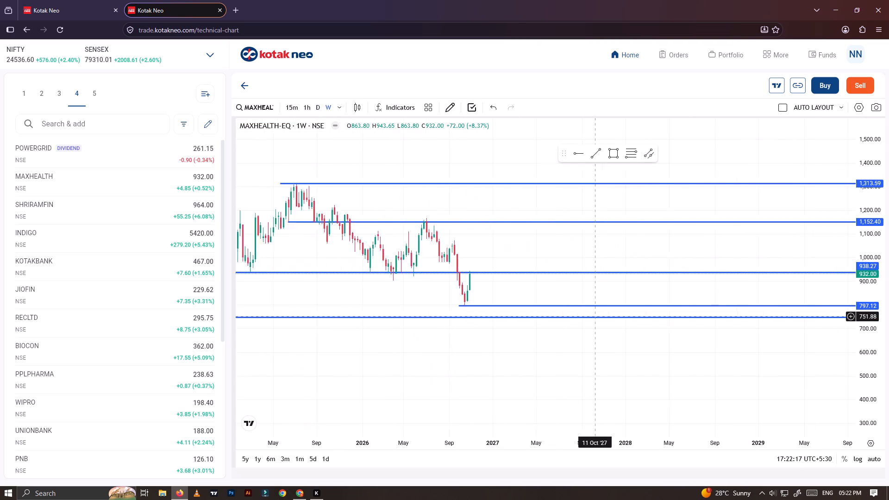
scroll(595, 316, up, 1)
drag(553, 337, 697, 341)
scroll(619, 325, down, 8)
click(619, 325)
scroll(620, 325, up, 1)
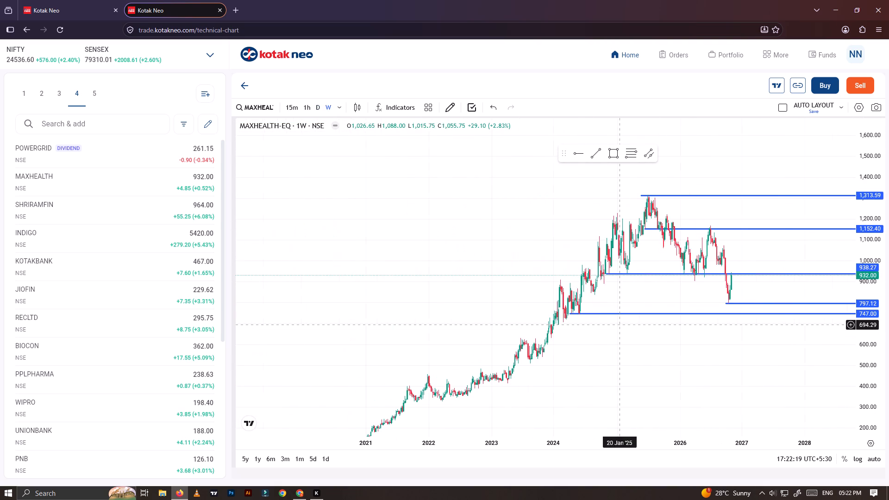
scroll(620, 325, up, 5)
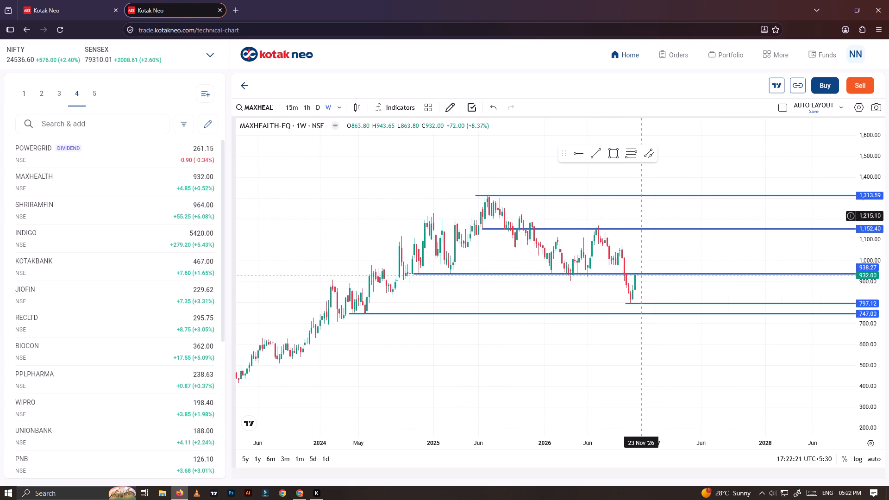
Draw a horizontal ray at about 1,210.7 from 7 July 2025, set its width to 2px and lock it.
click(581, 149)
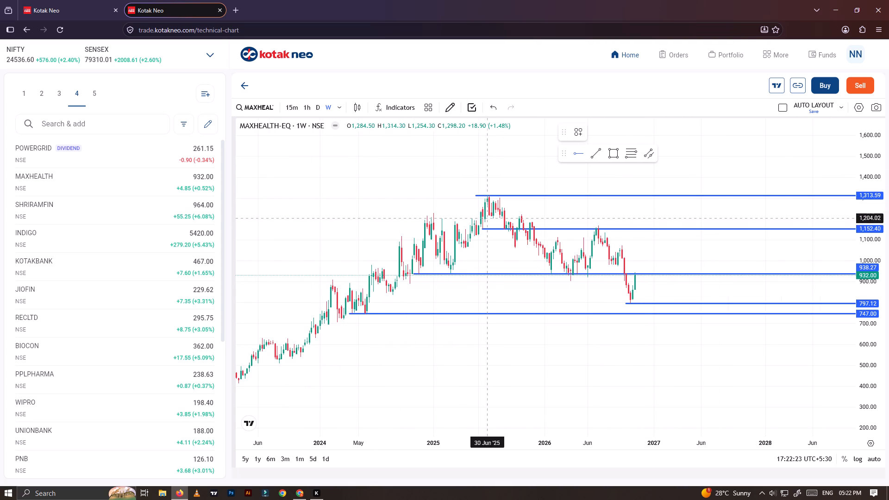
click(488, 217)
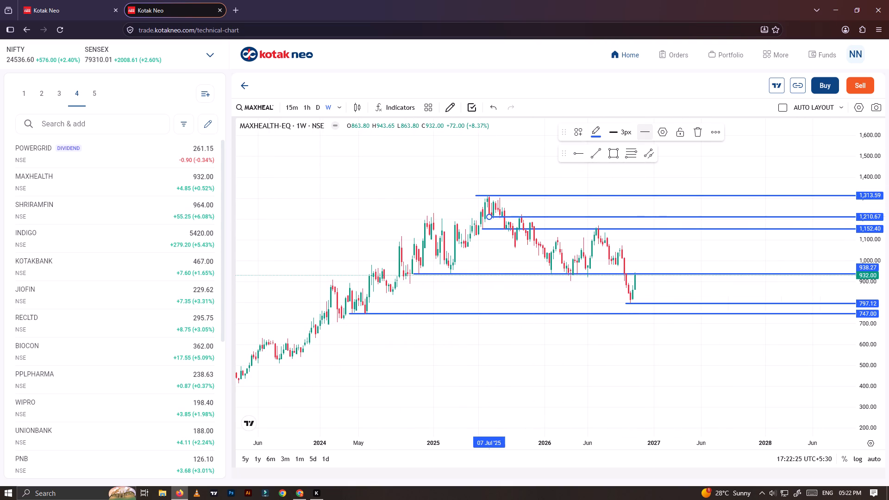
click(613, 137)
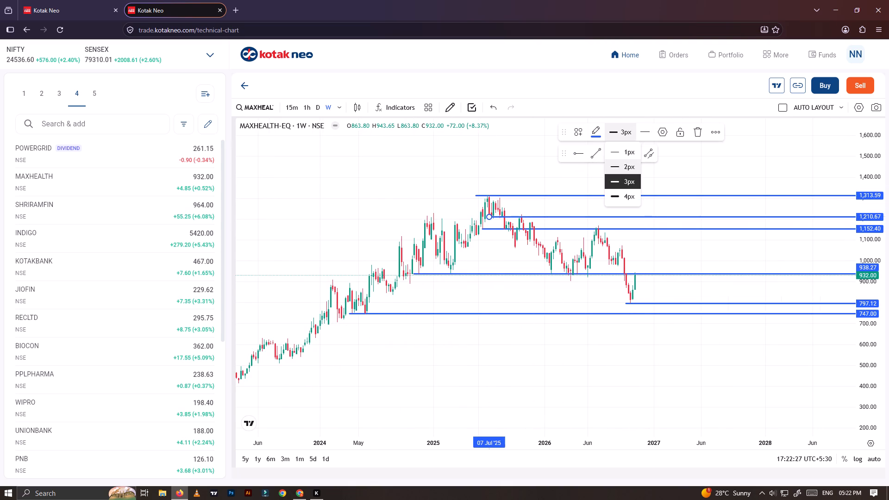
click(626, 164)
click(680, 136)
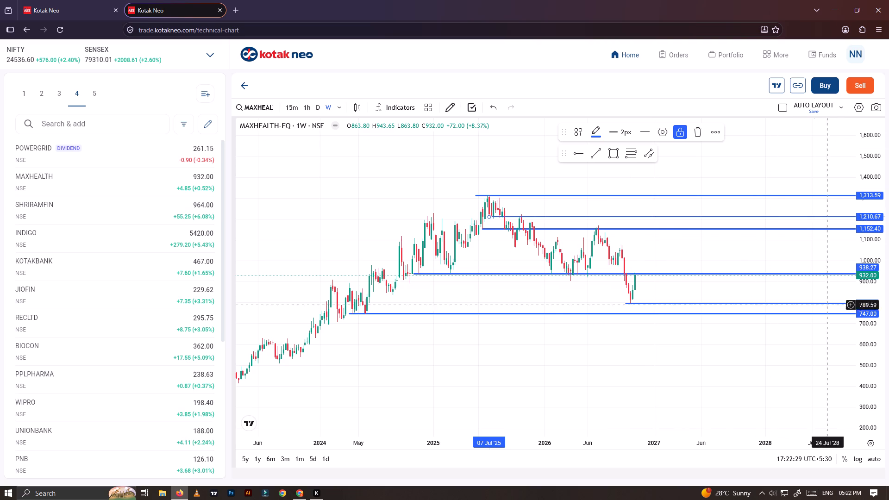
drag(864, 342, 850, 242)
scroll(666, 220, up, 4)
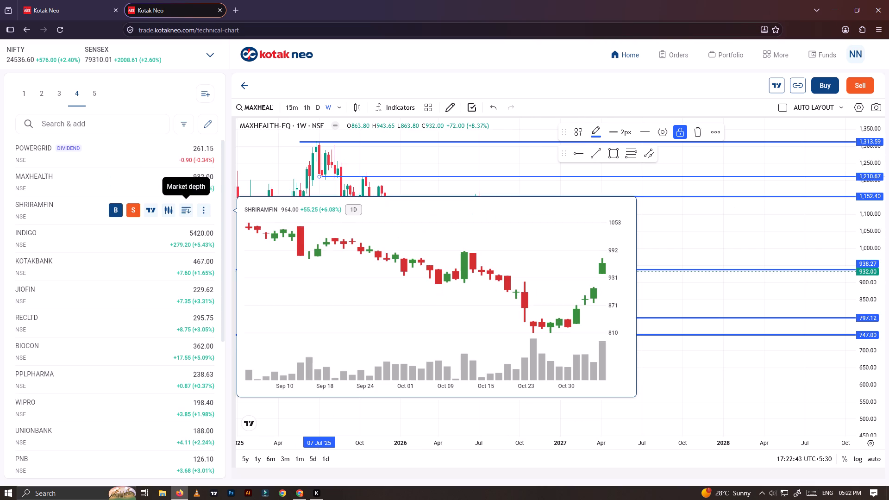
Open the SHRIRAMFIN chart from watchlist 4 and bring its multi-year weekly price history into view.
click(174, 208)
scroll(524, 305, down, 7)
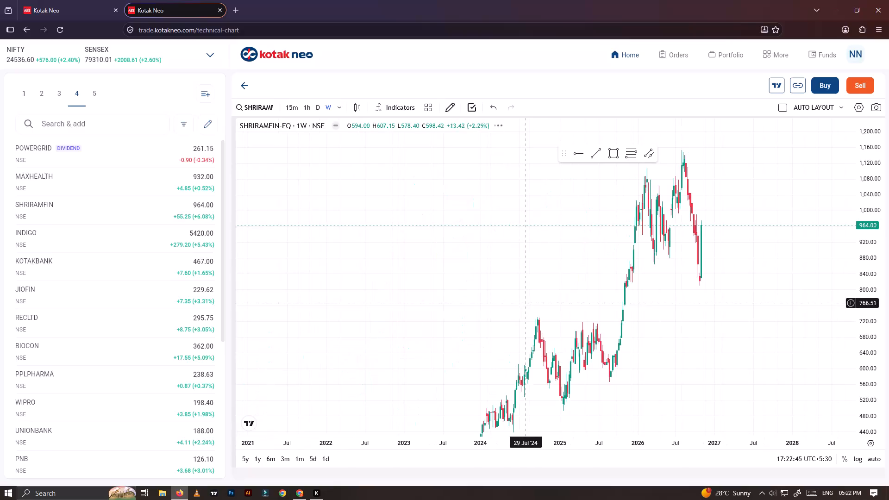
drag(870, 173, 877, 299)
scroll(602, 274, up, 2)
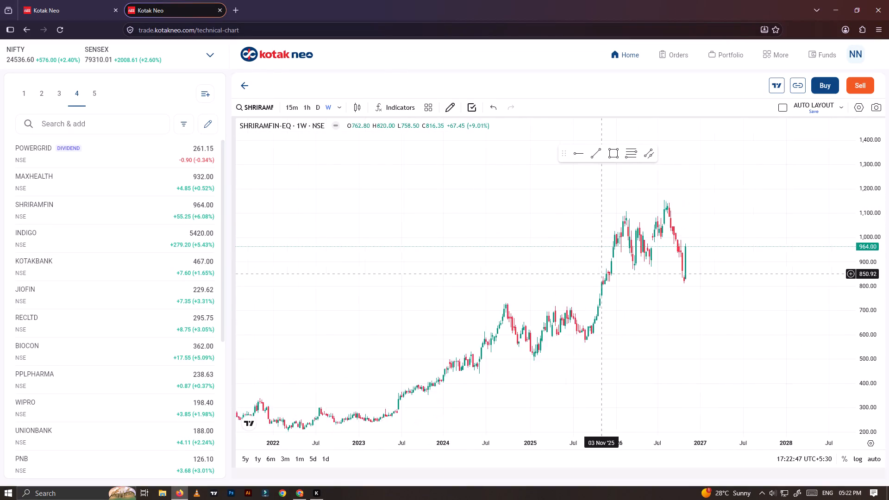
Draw a horizontal ray at about 814.7 from 24 November 2025, set its width to 3px and lock it.
scroll(598, 274, up, 2)
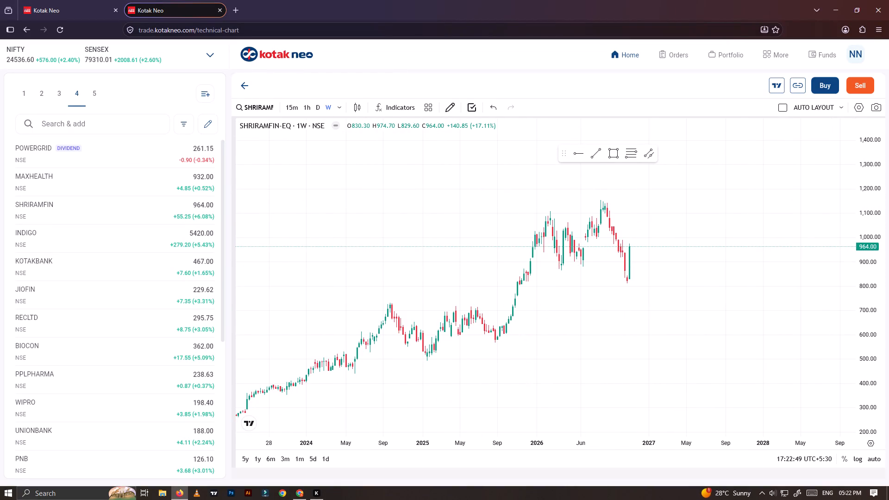
click(581, 154)
click(524, 282)
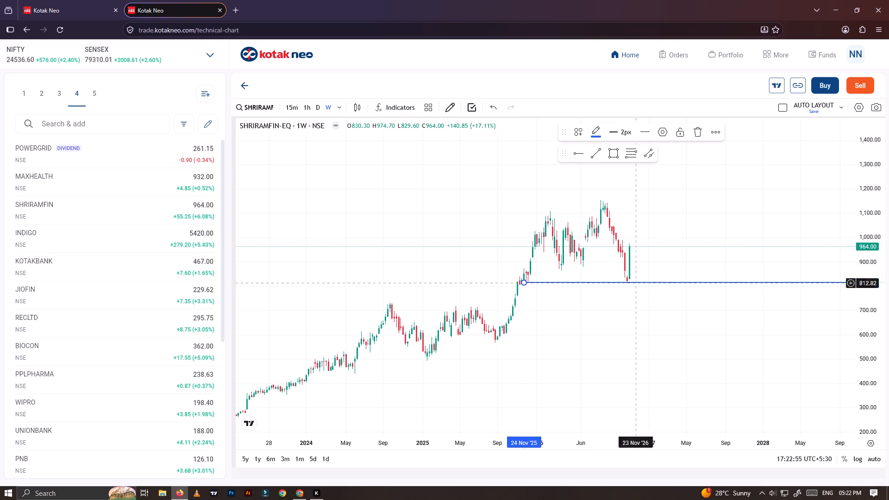
click(621, 137)
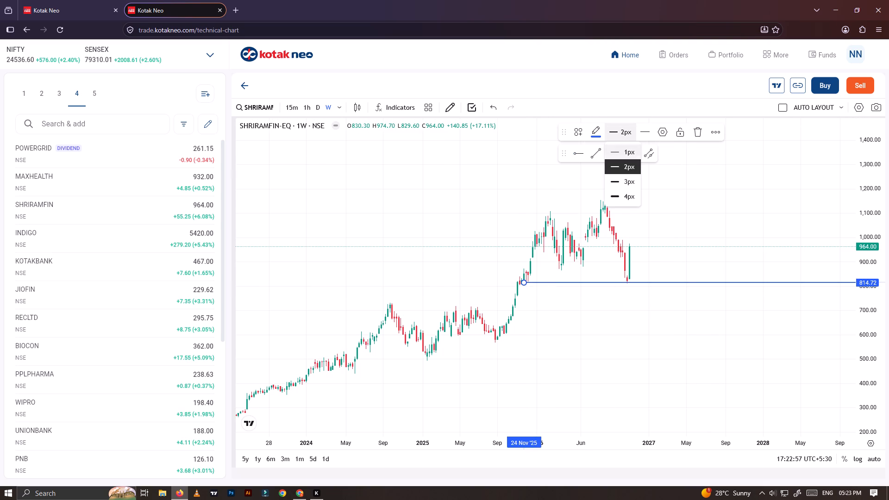
click(631, 182)
click(678, 130)
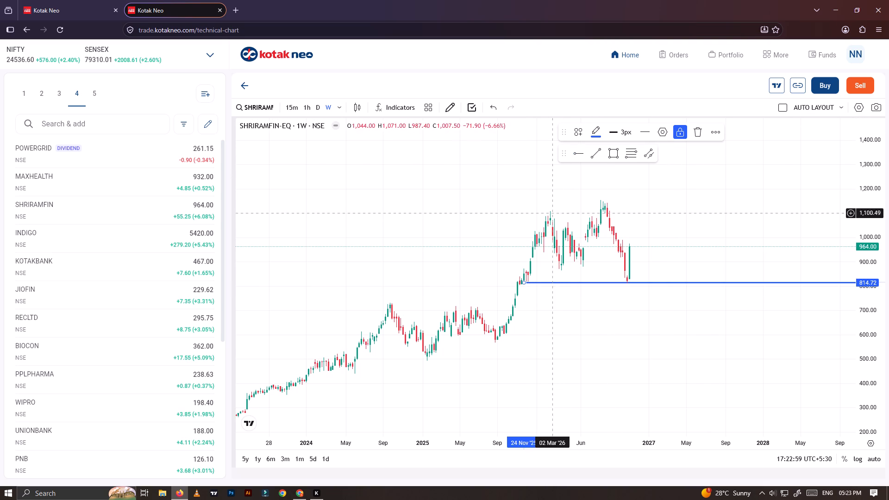
On the daily timeframe, draw a horizontal ray at about 1,148 from 6 August 2026, near the August high, and lock it.
scroll(555, 223, up, 2)
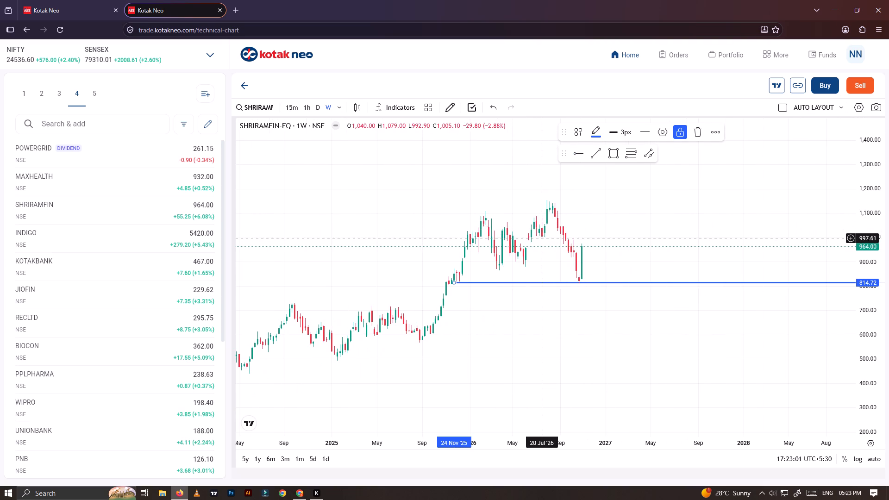
click(540, 237)
scroll(507, 235, up, 4)
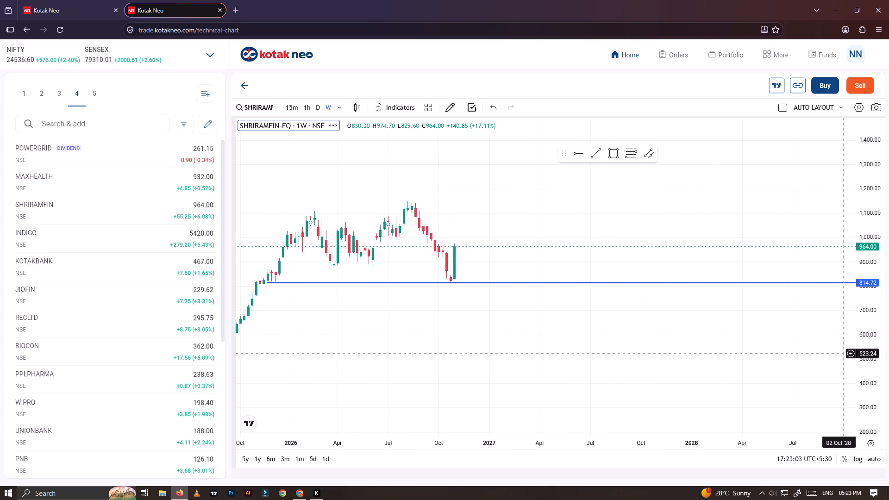
drag(872, 366, 863, 275)
click(319, 106)
scroll(487, 243, down, 7)
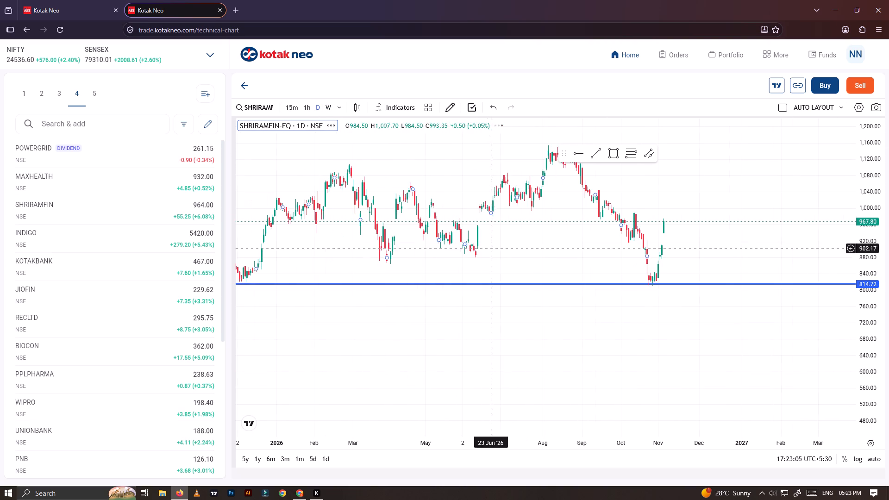
drag(865, 397, 837, 276)
scroll(716, 268, down, 6)
drag(729, 215, 726, 226)
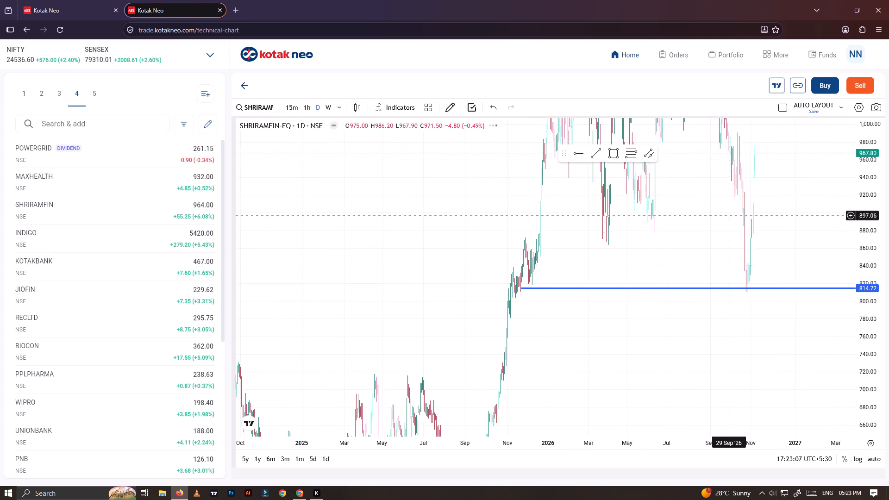
drag(726, 226, 709, 310)
scroll(639, 327, up, 6)
drag(868, 192, 869, 306)
scroll(629, 249, up, 3)
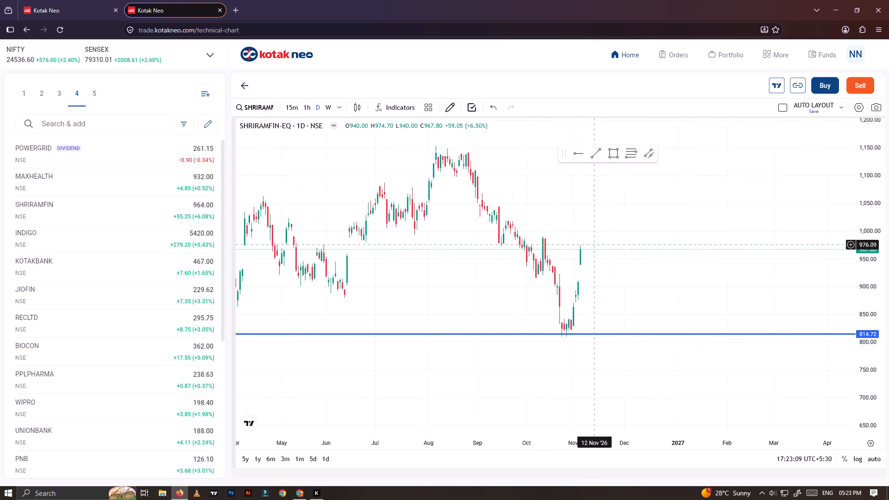
click(577, 149)
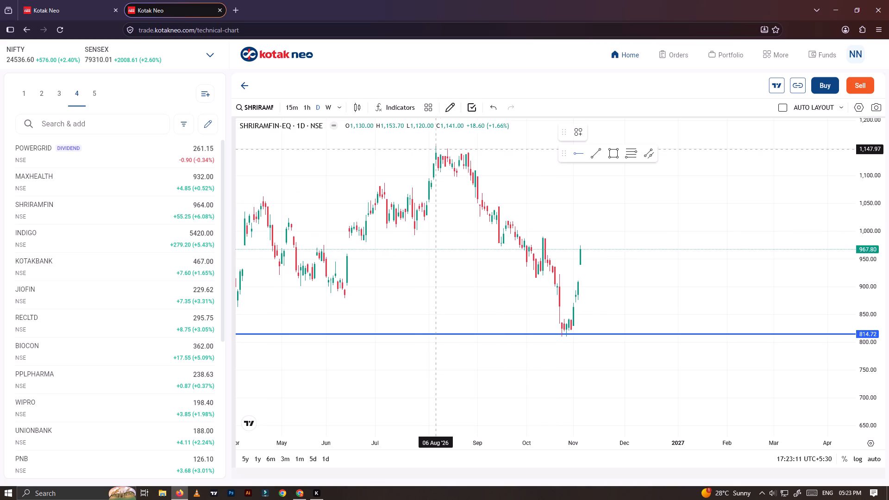
click(436, 149)
click(682, 133)
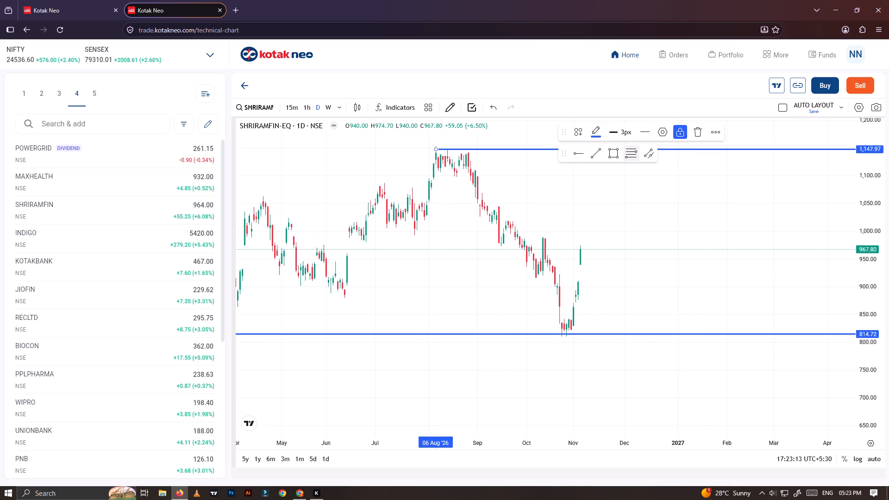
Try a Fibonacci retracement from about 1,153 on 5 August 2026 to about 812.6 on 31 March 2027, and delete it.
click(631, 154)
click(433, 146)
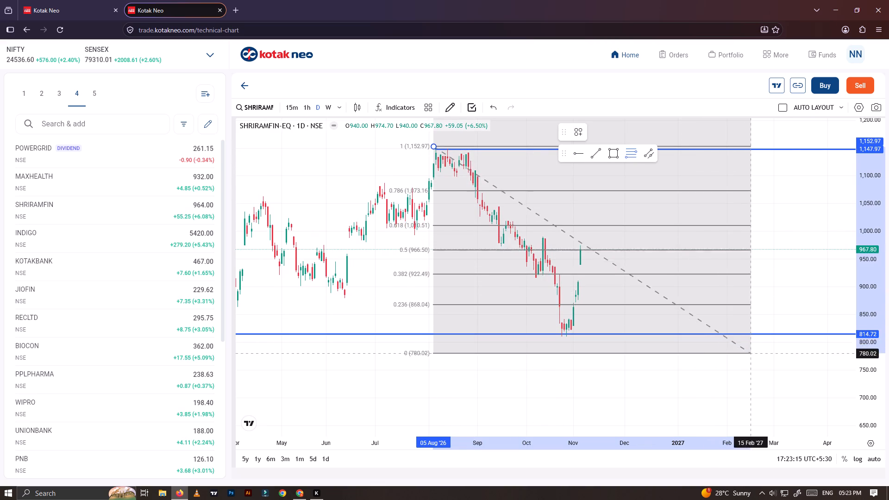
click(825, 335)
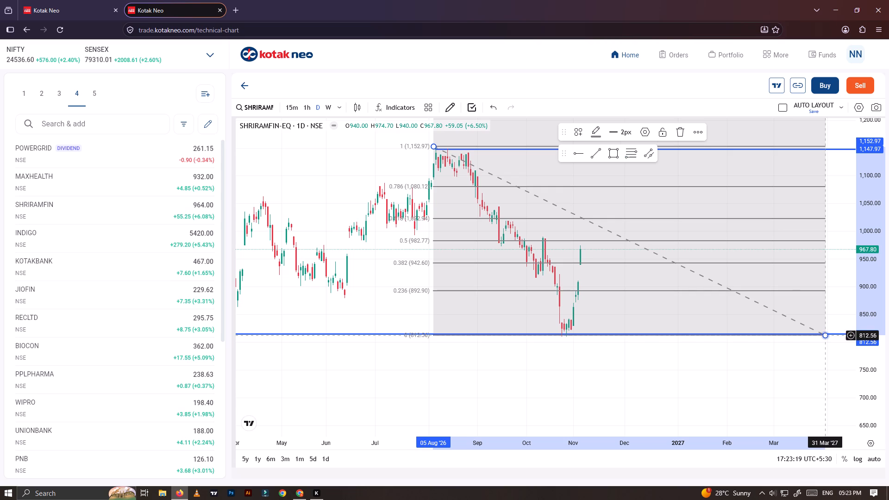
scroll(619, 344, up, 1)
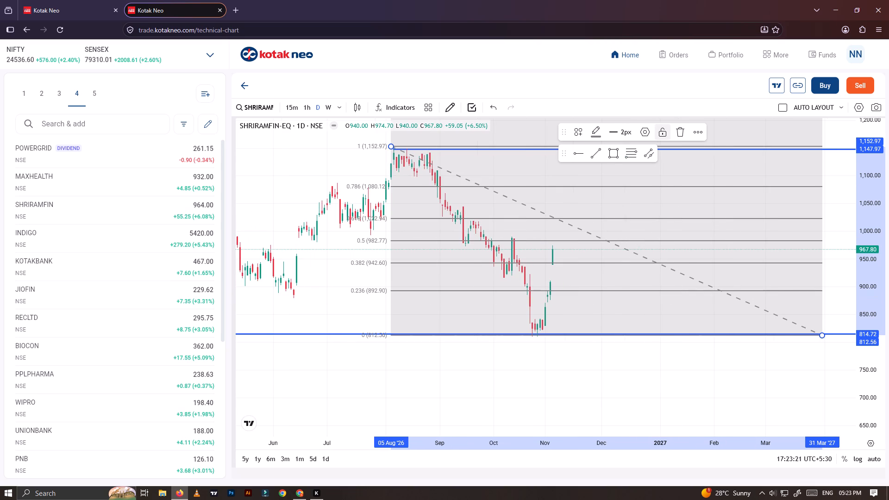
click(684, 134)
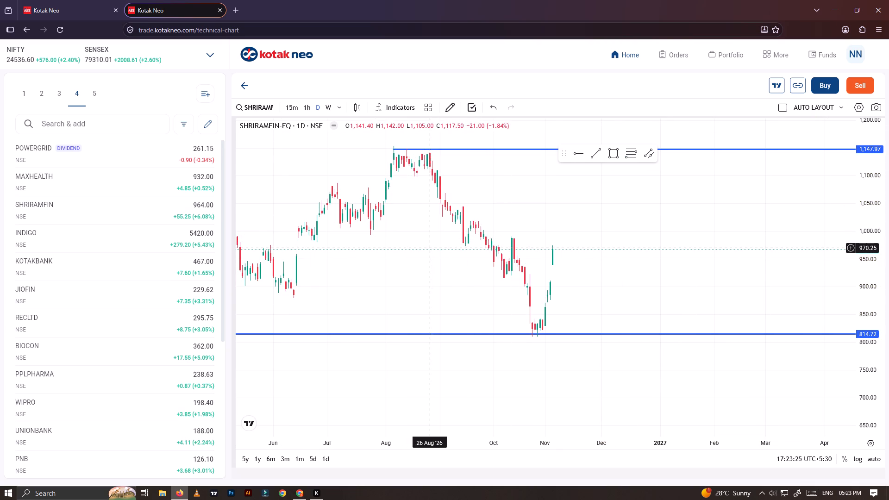
Draw a horizontal ray at about 1,099.6 from 4 August 2026 and lock it.
scroll(431, 250, down, 5)
scroll(606, 317, up, 6)
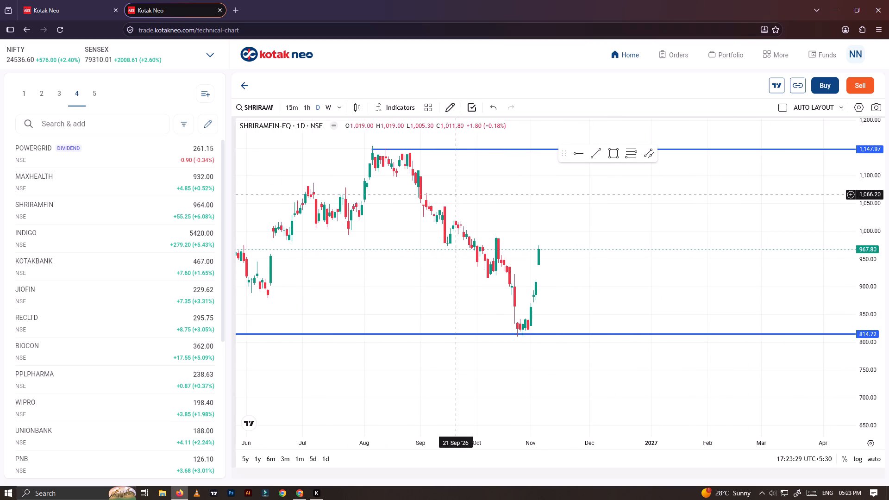
click(583, 156)
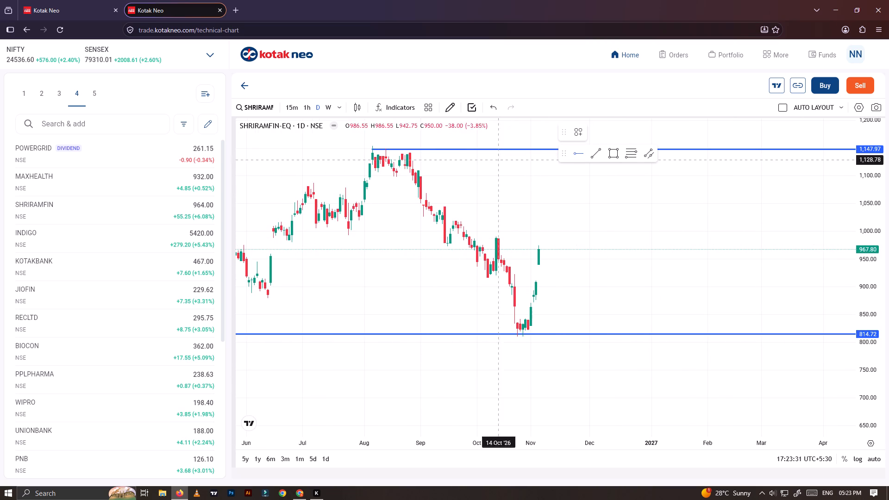
click(367, 176)
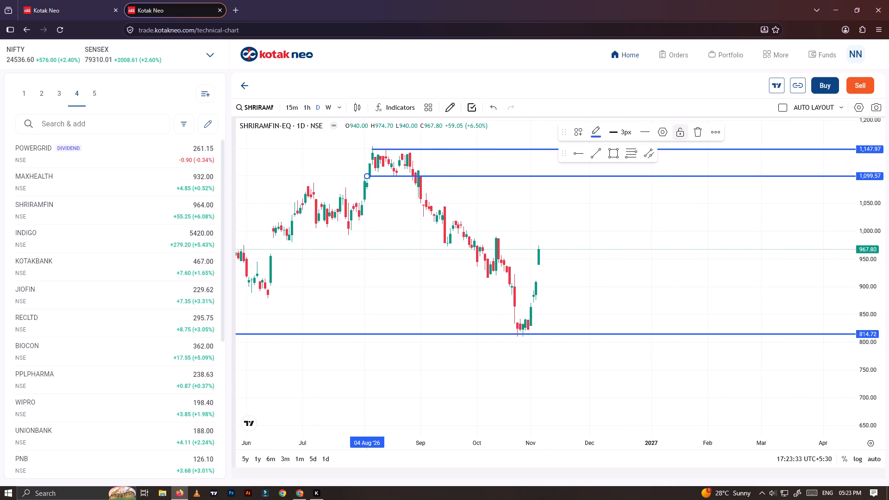
click(676, 135)
Check the weekly timeframe, return to daily, and draw and lock a horizontal ray at about 1,016.1 from 8 September 2026.
scroll(452, 207, up, 2)
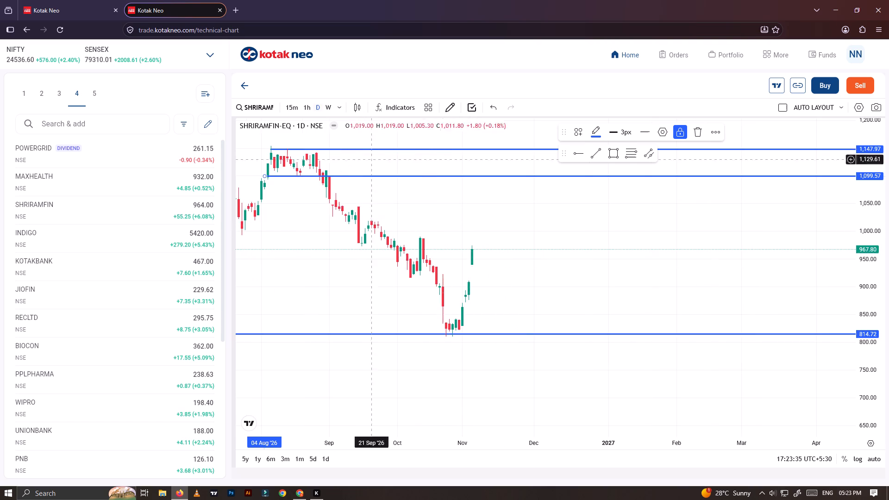
click(326, 107)
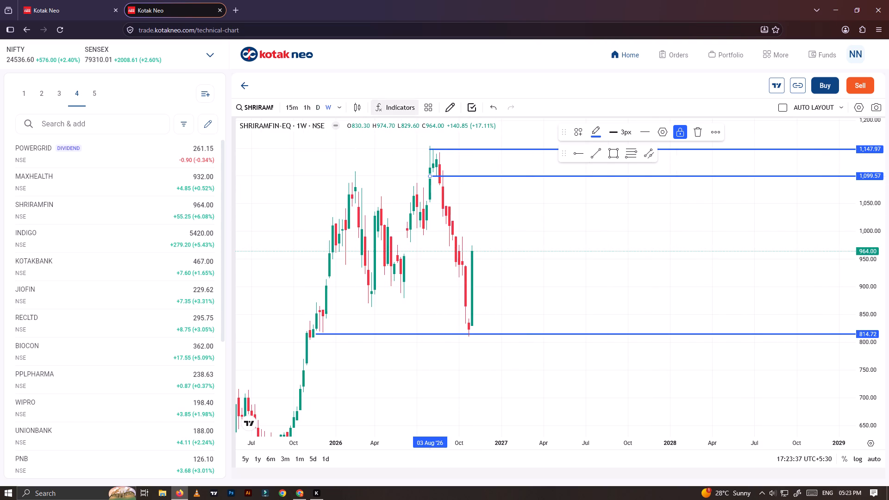
click(328, 106)
click(315, 108)
drag(412, 251, 609, 255)
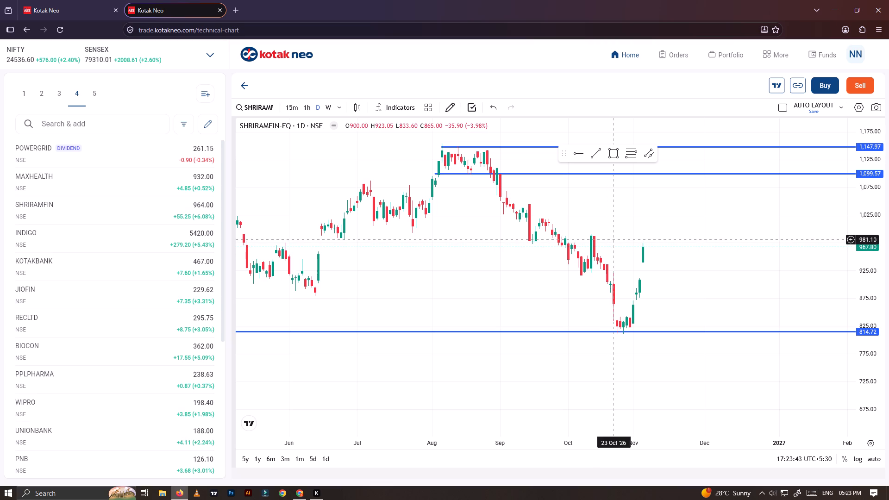
scroll(573, 219, up, 2)
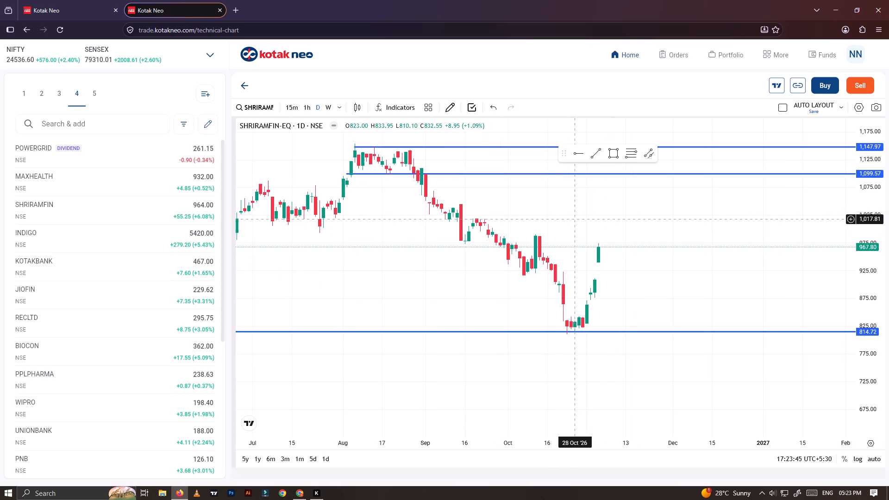
click(574, 155)
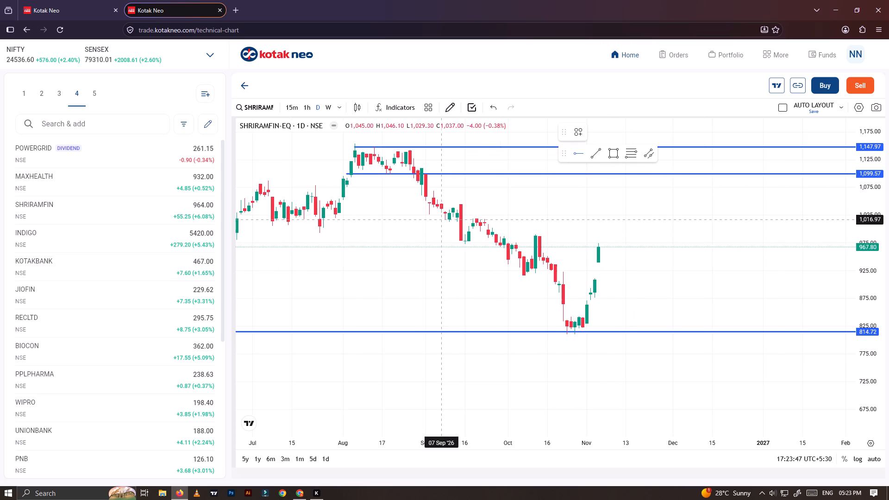
click(443, 220)
drag(440, 221, 445, 221)
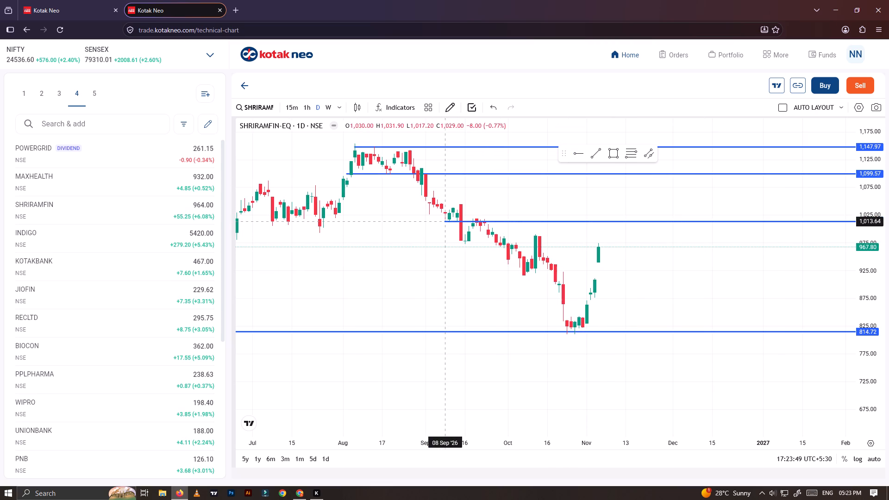
drag(445, 221, 444, 220)
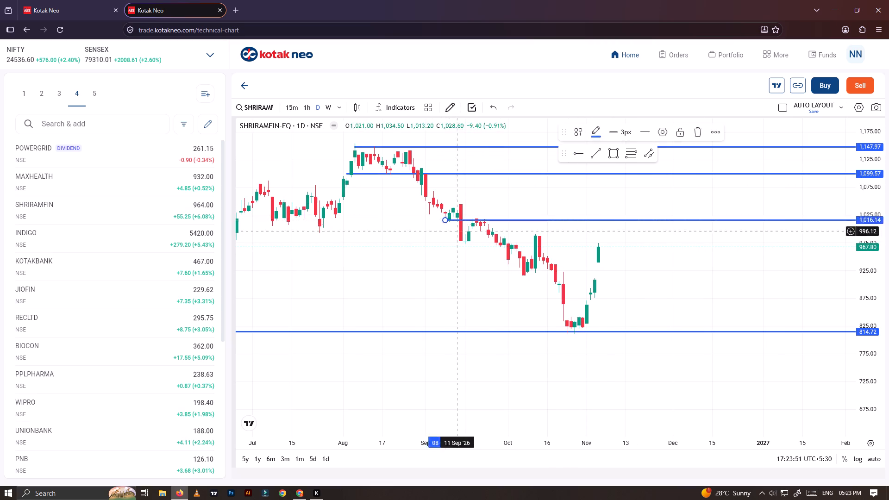
click(678, 141)
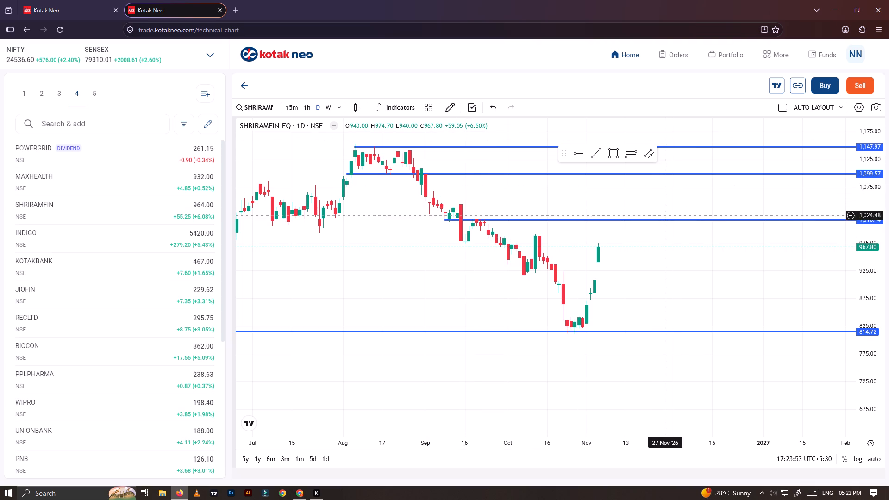
click(667, 218)
click(669, 219)
click(676, 139)
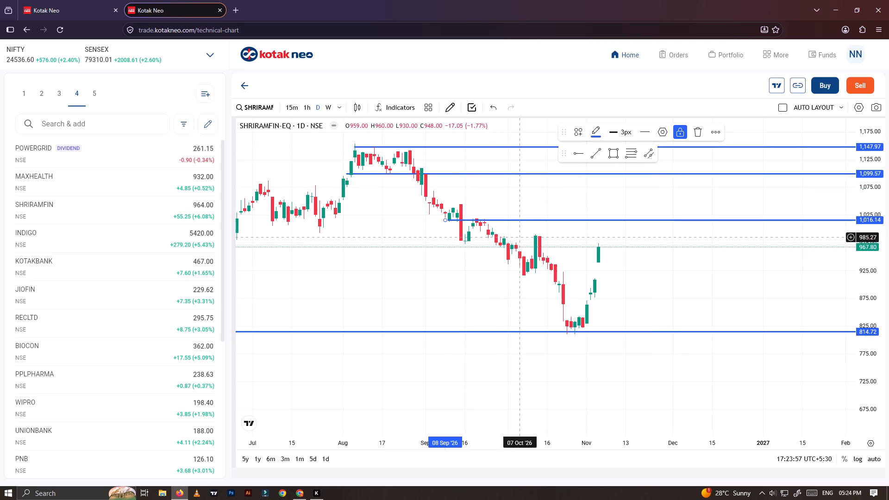
Draw a horizontal ray at about 987.8 from 28 September 2026, in line with the mid-October high, and lock it.
click(578, 154)
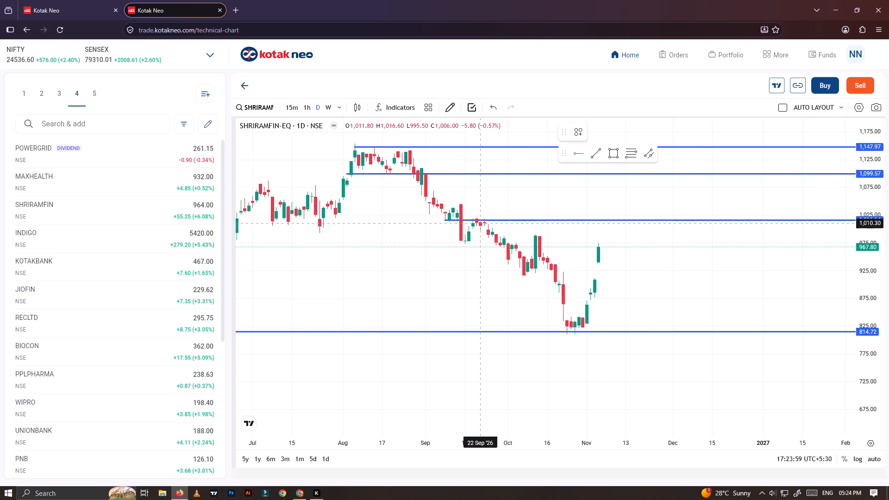
click(498, 236)
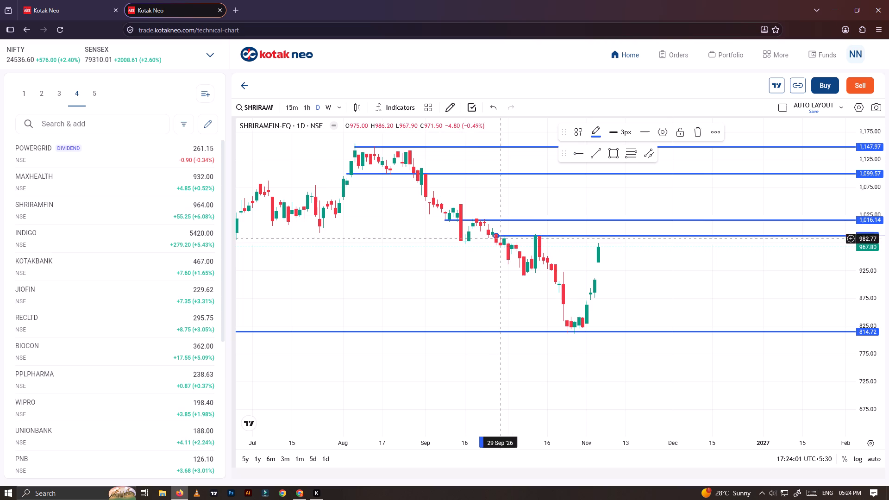
click(676, 134)
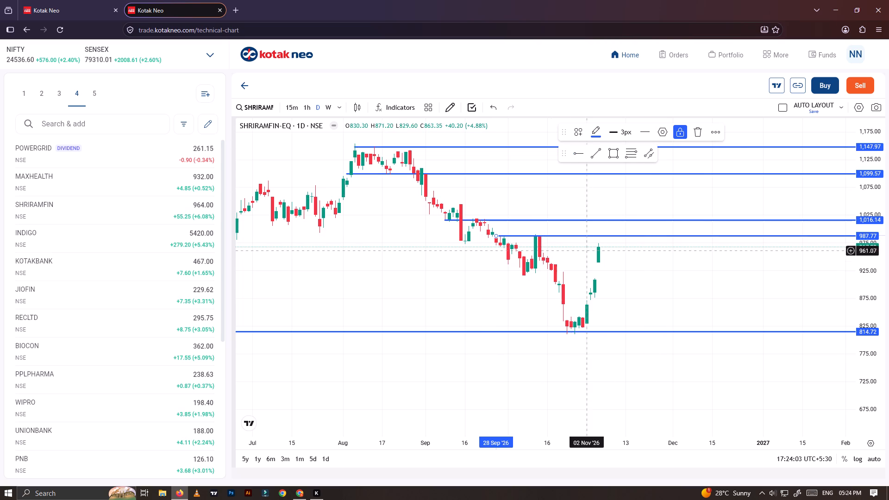
On the 1-hour timeframe, draw a horizontal ray at about 841 from 26 October 2026 and lock it.
scroll(504, 280, up, 2)
click(304, 112)
scroll(460, 270, down, 7)
drag(873, 390, 833, 234)
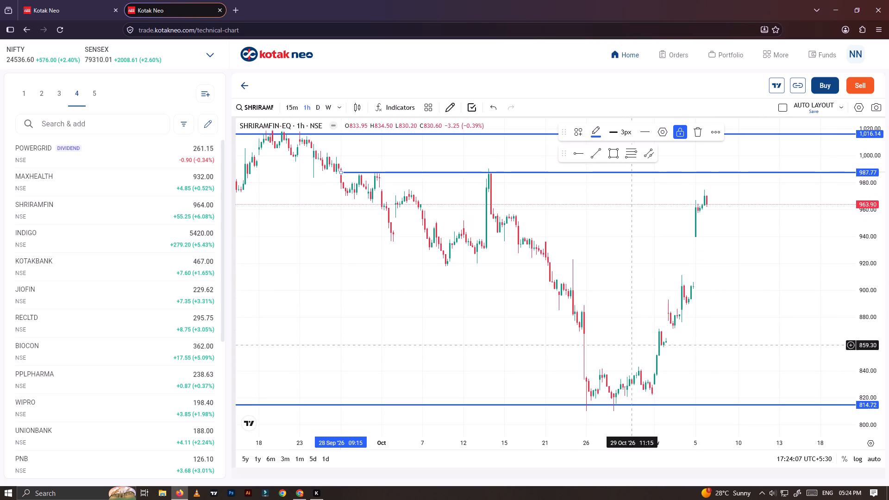
click(577, 154)
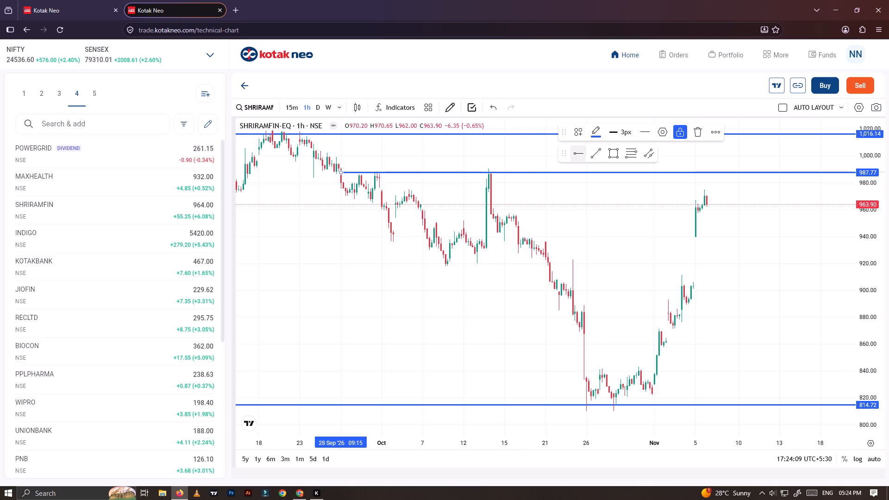
click(587, 369)
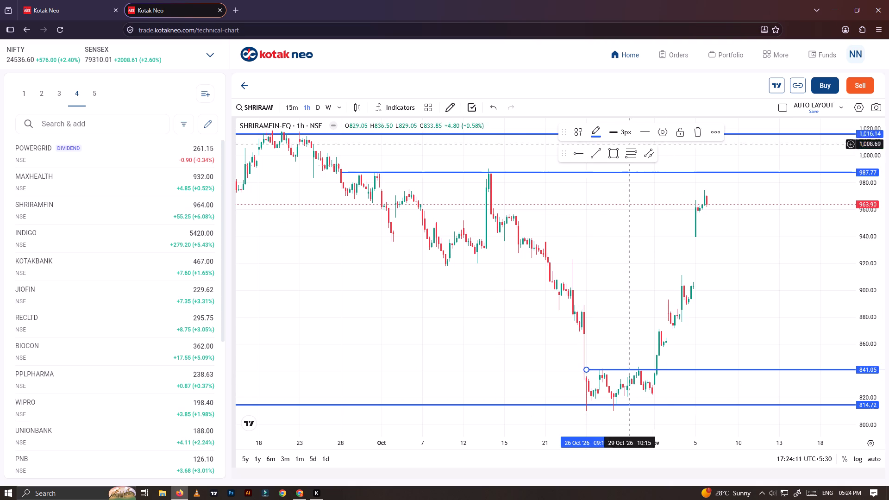
click(678, 136)
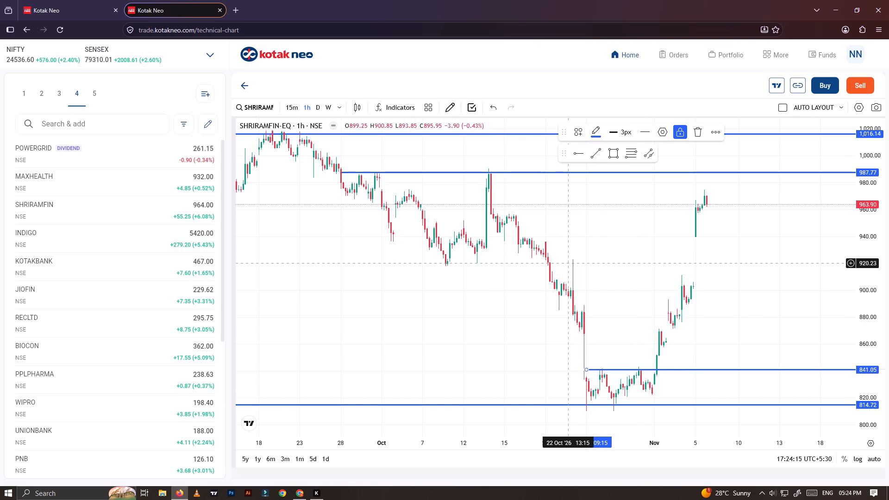
Examine SHRIRAMFIN's price action on the 1-hour chart against all the drawn horizontal levels, from the latest candles back to late 2025.
scroll(736, 244, down, 5)
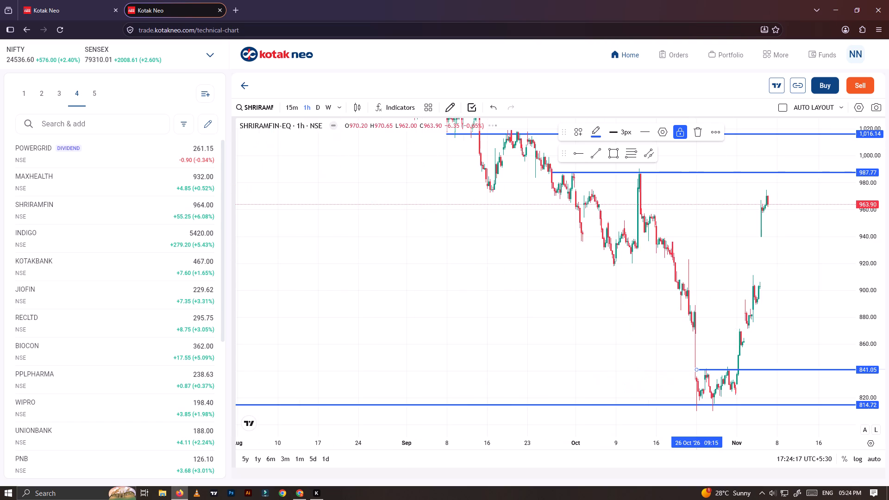
drag(871, 220, 871, 313)
scroll(769, 293, down, 6)
scroll(657, 289, up, 5)
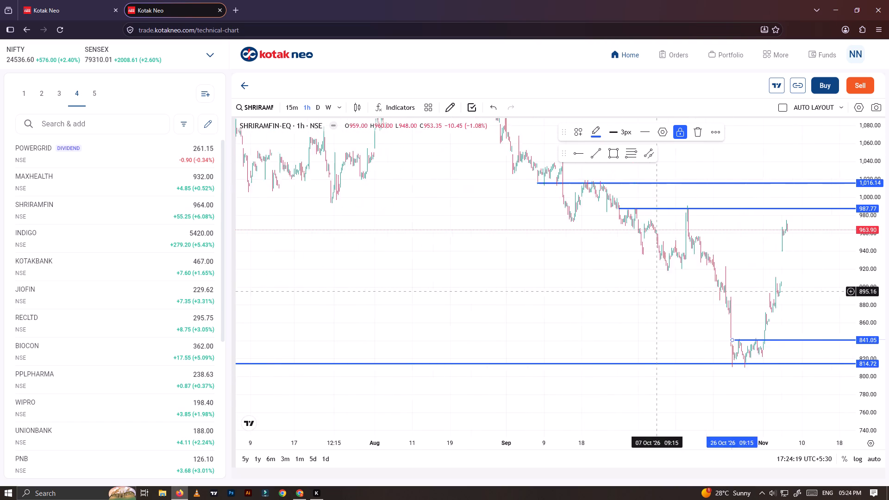
scroll(657, 293, up, 2)
drag(651, 272, 650, 368)
scroll(565, 325, down, 16)
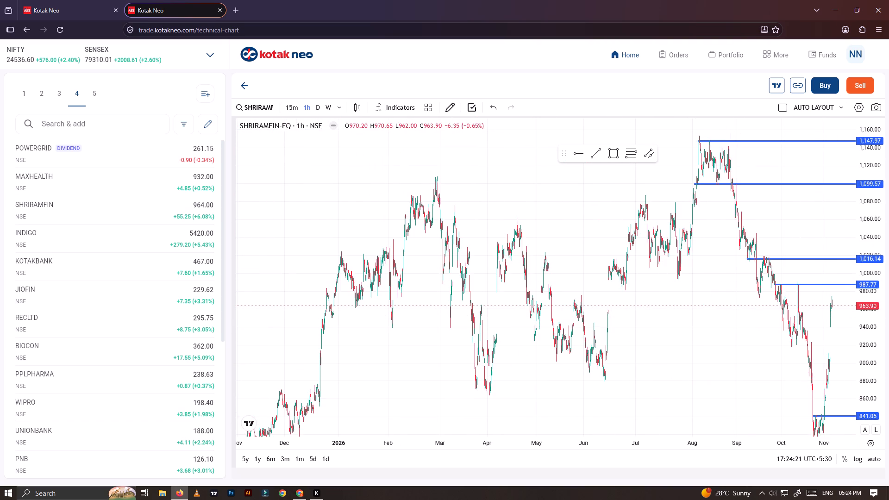
drag(879, 205, 885, 328)
drag(791, 318, 688, 318)
scroll(879, 397, up, 8)
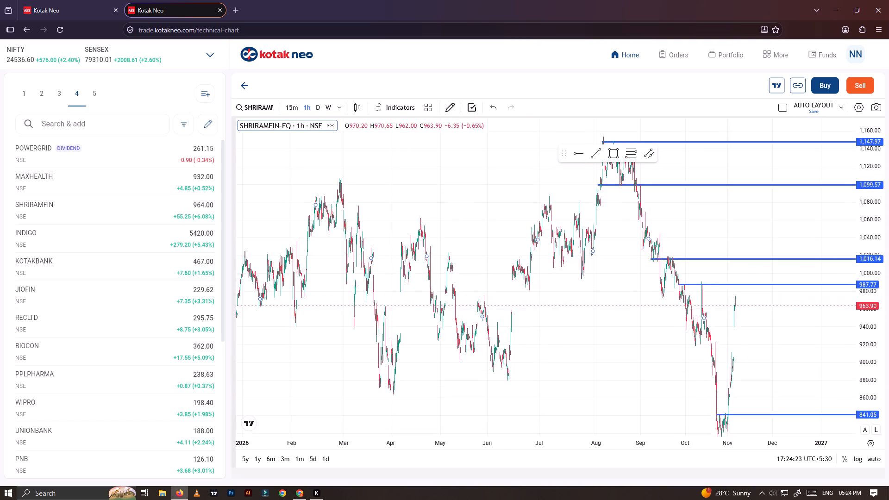
scroll(646, 349, up, 8)
drag(607, 350, 640, 282)
scroll(613, 304, up, 8)
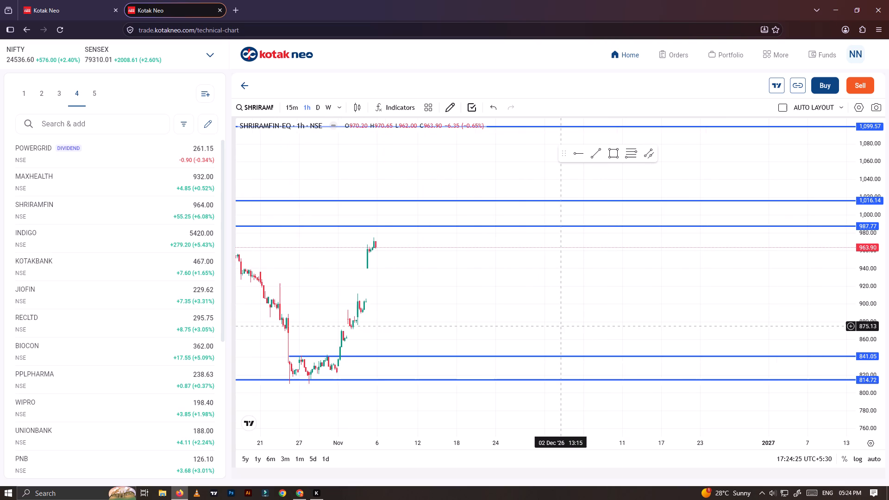
scroll(608, 246, down, 6)
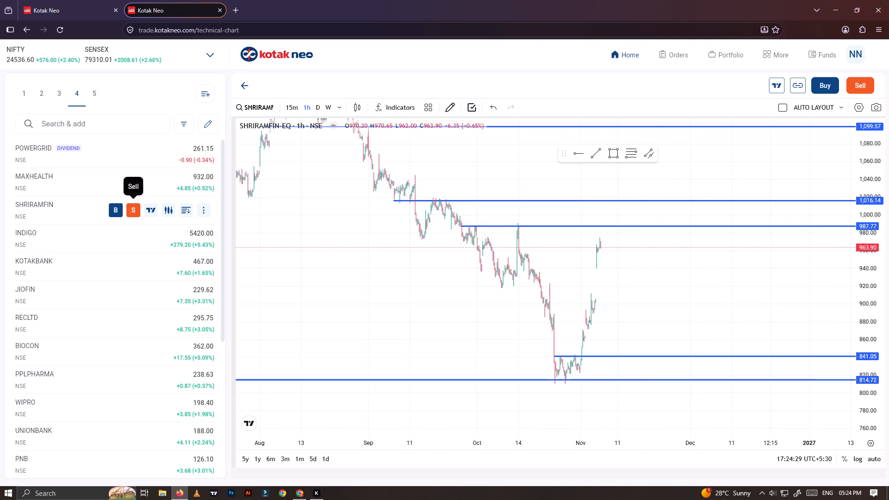
Open the INDIGO technical chart on the weekly timeframe and fit the price history from 2022 onward in view.
click(171, 207)
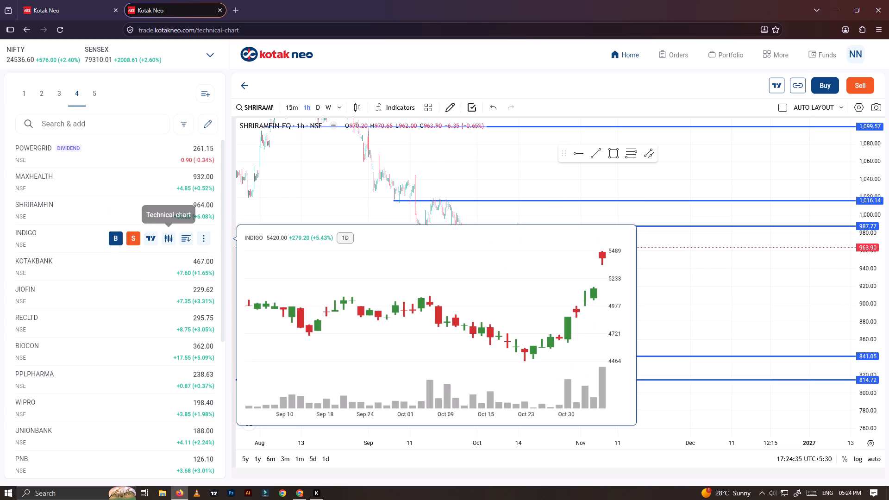
click(169, 237)
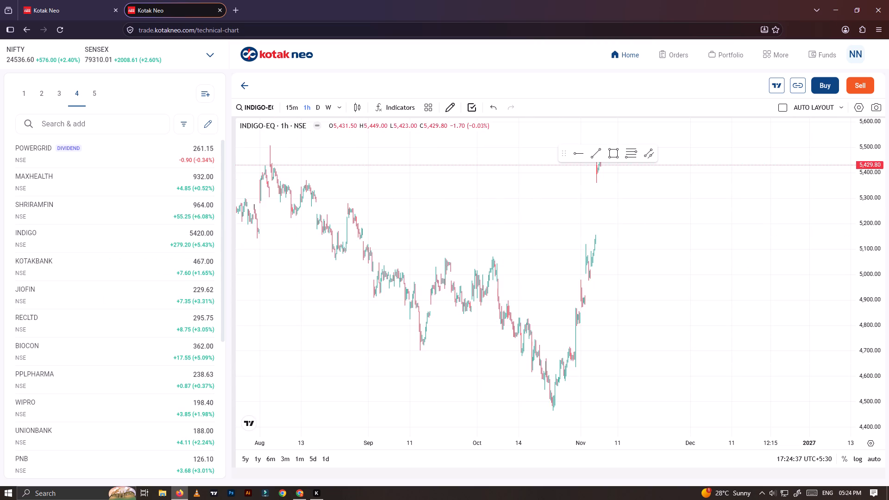
click(331, 110)
scroll(582, 328, down, 7)
drag(866, 162, 866, 162)
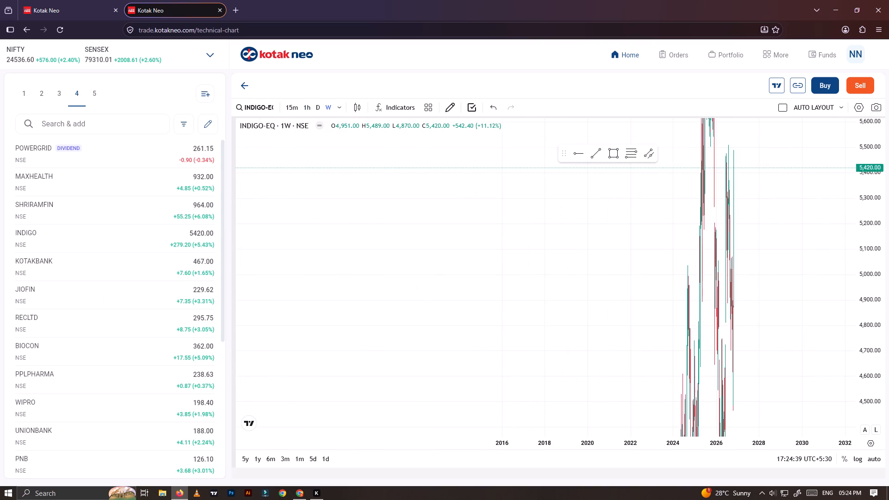
drag(866, 162, 861, 490)
scroll(639, 329, up, 8)
scroll(515, 317, up, 6)
drag(466, 336, 586, 311)
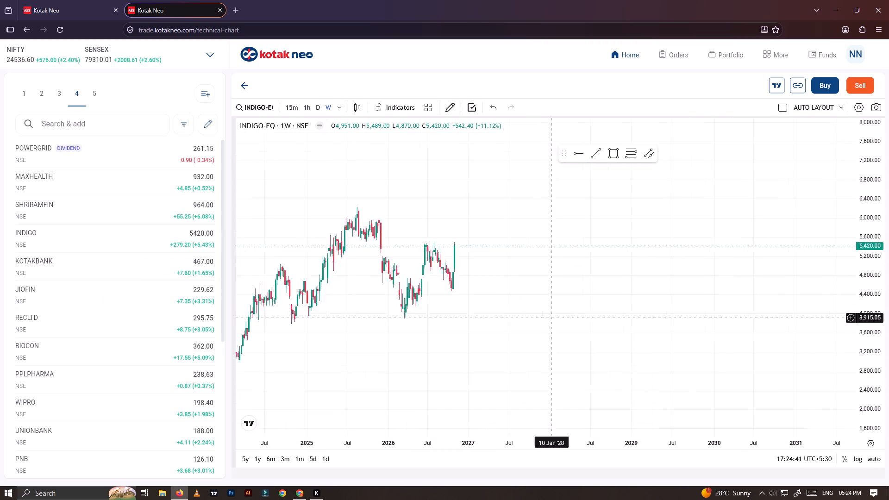
drag(586, 311, 709, 287)
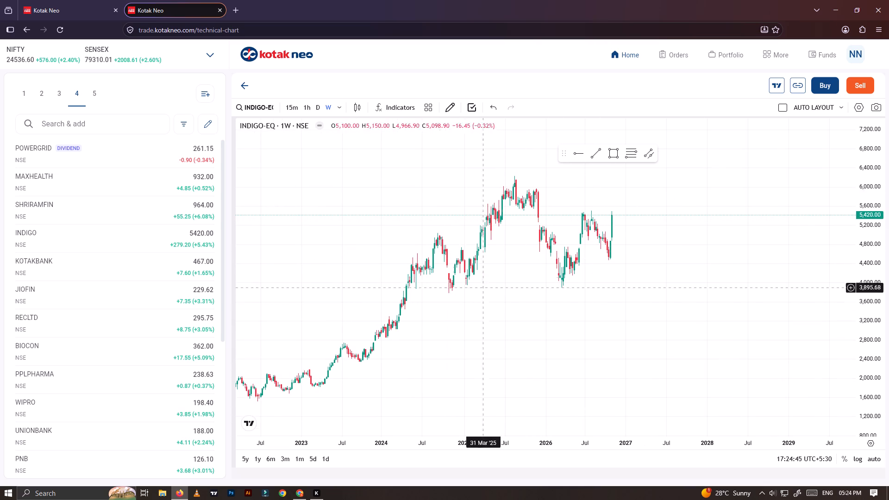
Draw a horizontal ray at about 5,474.3 from 19 January 2026, in line with the mid-2026 highs, and lock it.
click(582, 160)
click(549, 212)
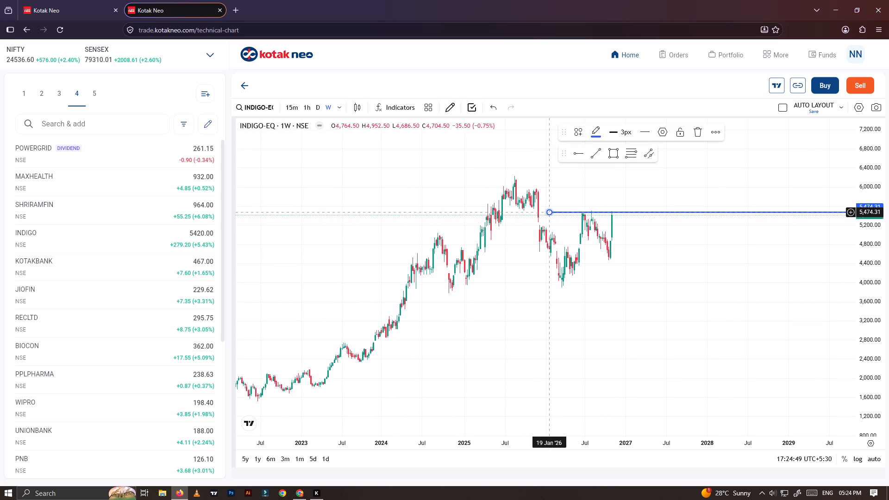
click(678, 135)
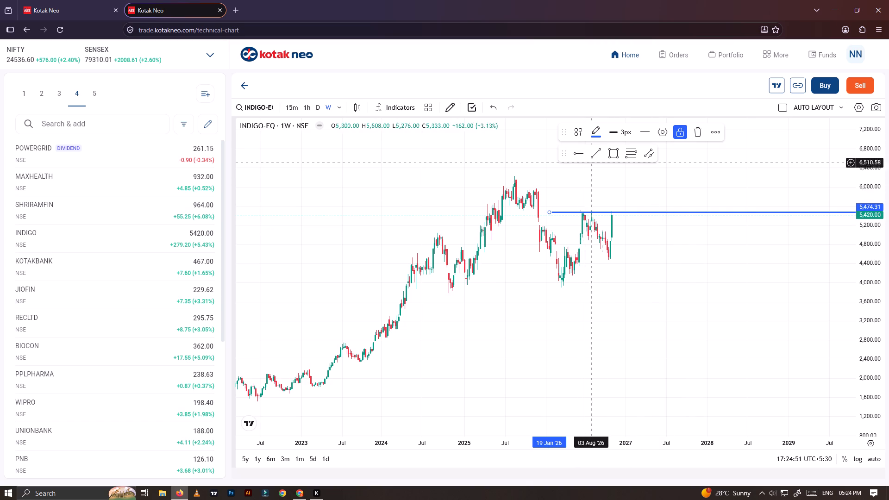
Draw a horizontal ray at about 5,977.9 from 29 September 2025, in line with the late-2025 highs, and lock it.
click(582, 154)
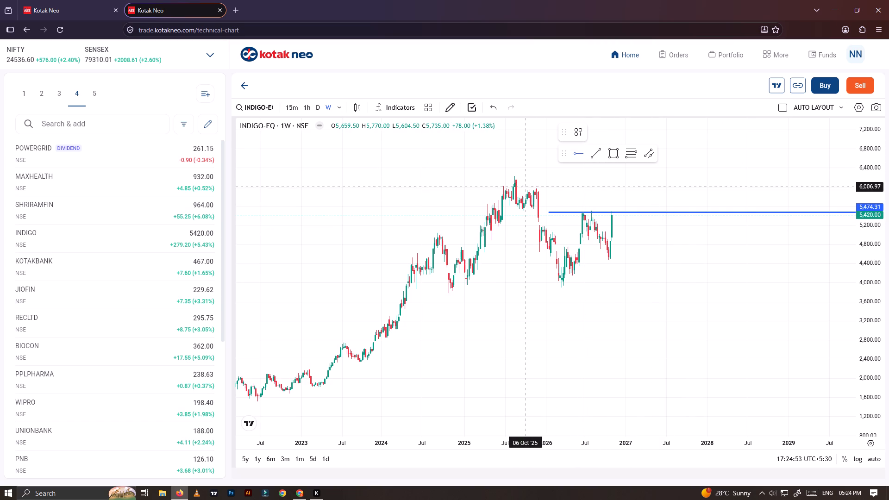
click(524, 188)
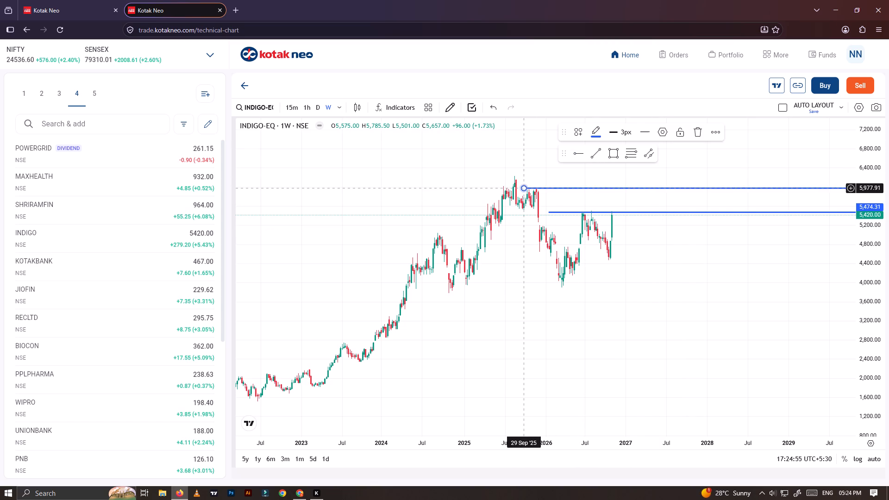
click(680, 132)
Draw a horizontal ray at about 6,220 from 7 July 2025, in line with the 2025 peak, and lock it.
click(582, 156)
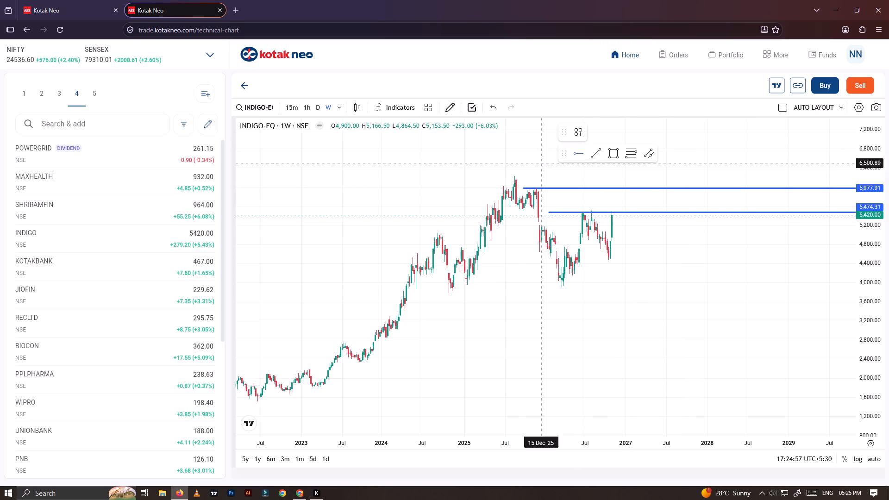
click(505, 176)
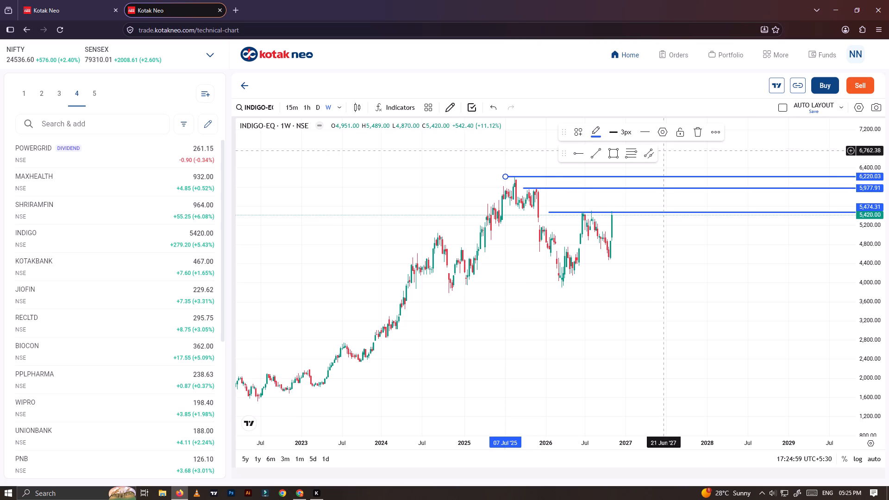
click(681, 139)
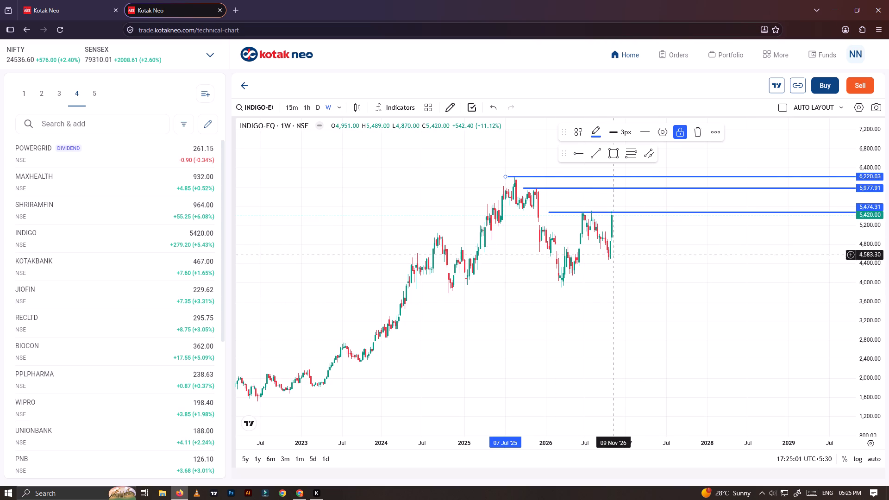
Draw a horizontal ray at about 4,496.1 from 21 September 2026, along the most recent swing low, and lock it.
click(584, 156)
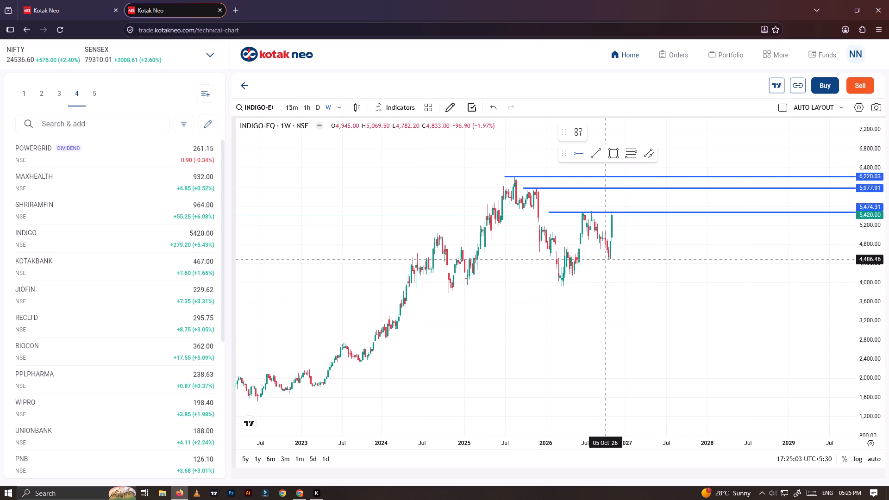
click(601, 259)
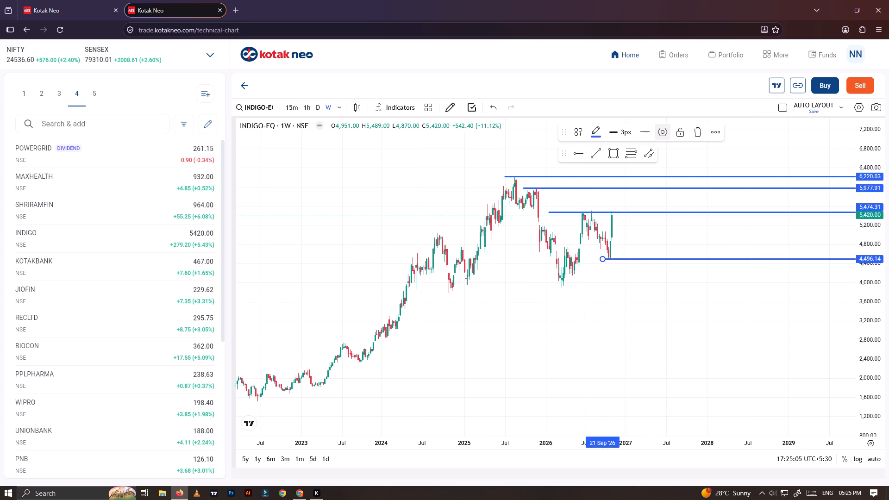
click(674, 136)
Draw a horizontal ray at about 3,934.4 from 23 December 2024, in line with the March 2026 low, and lock it.
click(579, 155)
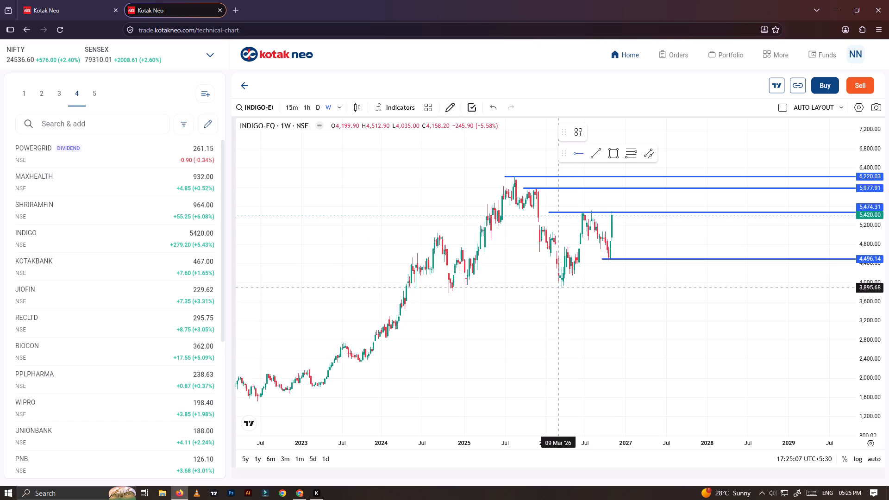
click(461, 286)
click(676, 139)
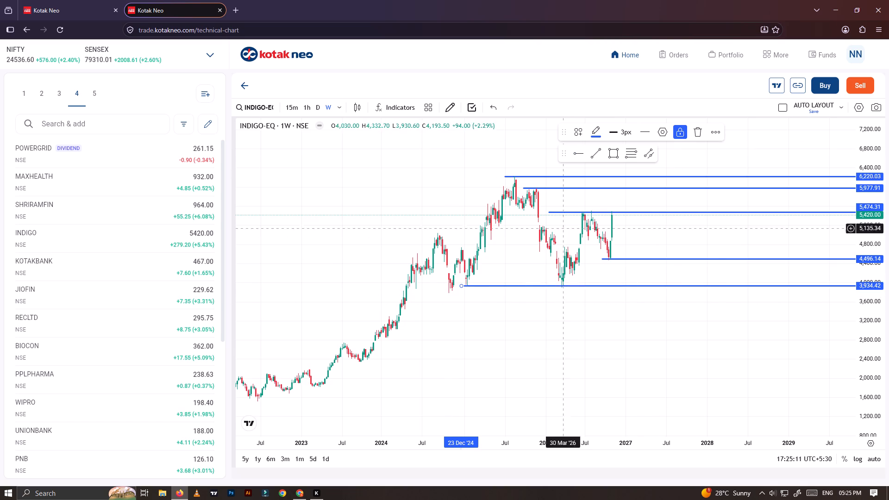
Switch INDIGO to the daily timeframe and examine how price behaves around the drawn horizontal levels.
scroll(555, 239, up, 2)
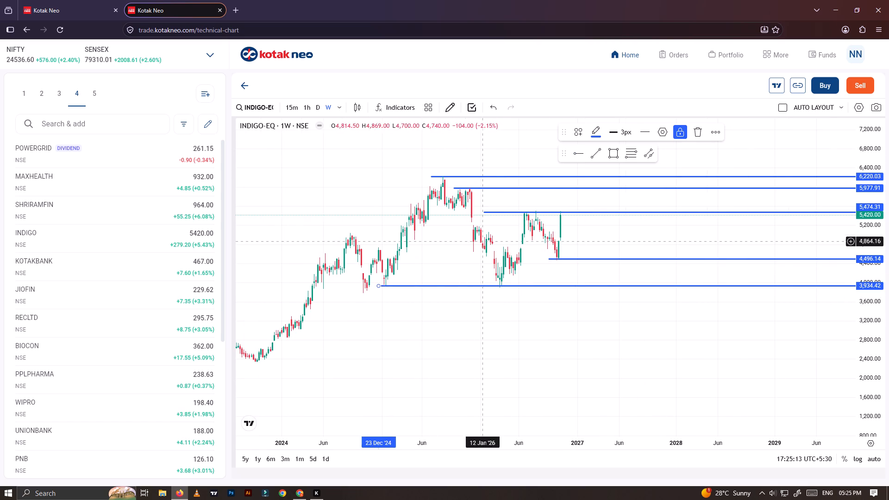
click(320, 113)
scroll(566, 290, down, 7)
drag(878, 353, 857, 223)
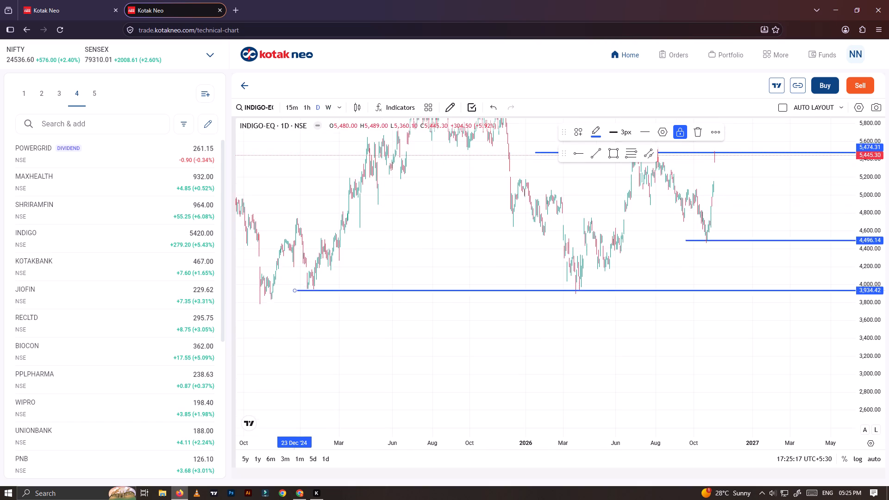
drag(857, 223, 857, 224)
scroll(643, 239, up, 6)
drag(573, 207, 574, 261)
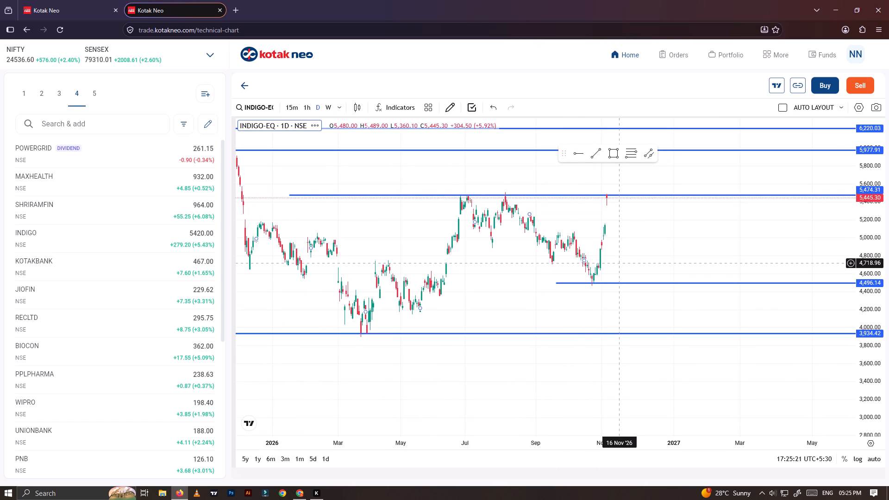
scroll(619, 263, down, 5)
scroll(619, 263, up, 5)
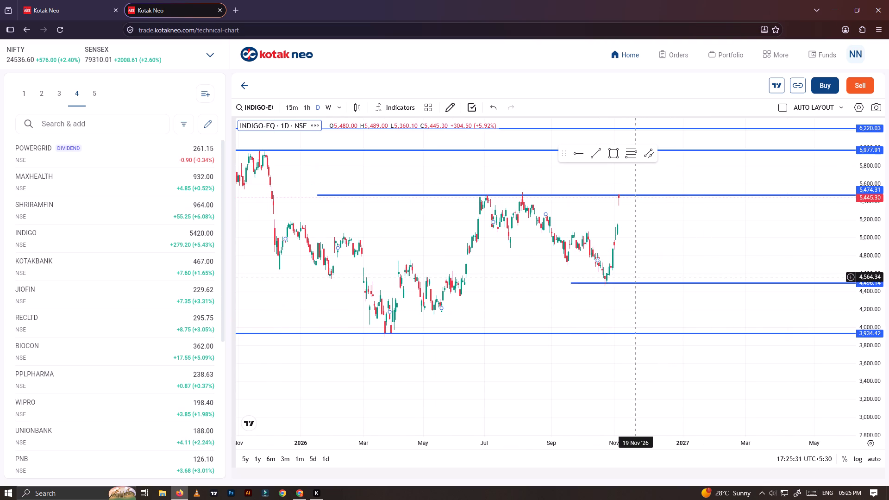
scroll(633, 279, down, 5)
scroll(632, 278, up, 5)
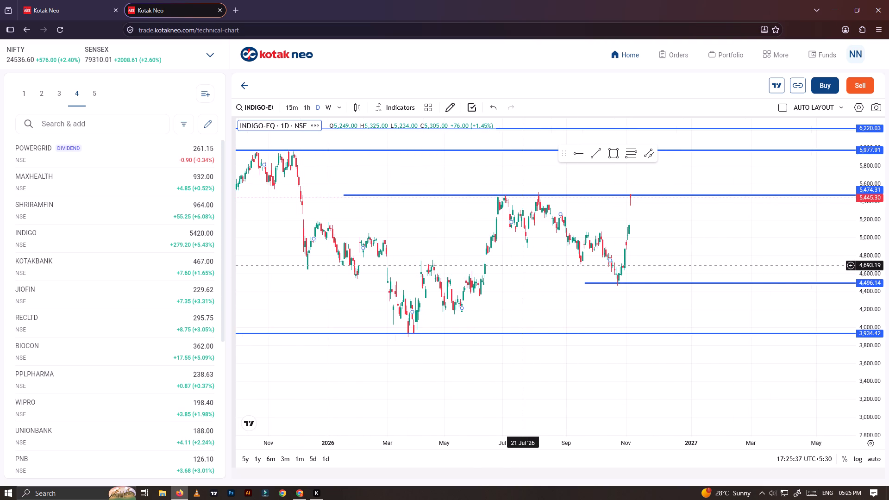
scroll(520, 266, down, 15)
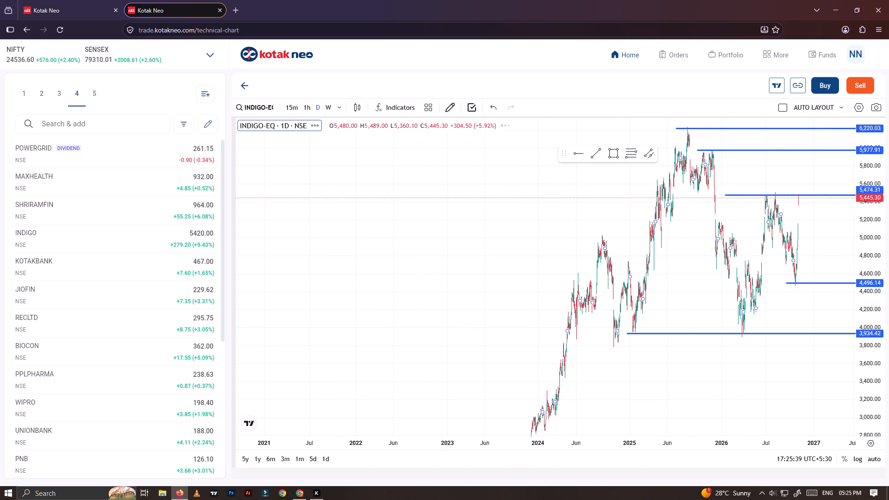
drag(874, 177, 888, 383)
scroll(606, 329, up, 14)
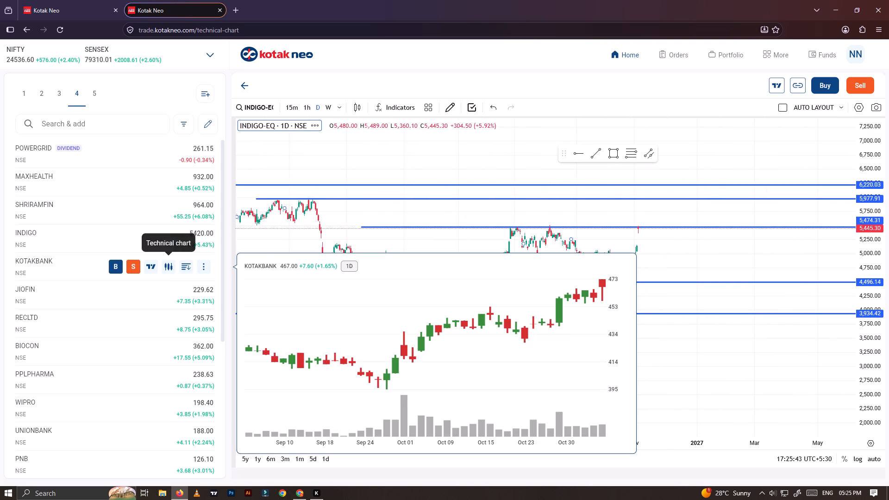
Open the KOTAKBANK technical chart on the weekly timeframe and bring its multi-year price history into view.
click(171, 268)
click(656, 305)
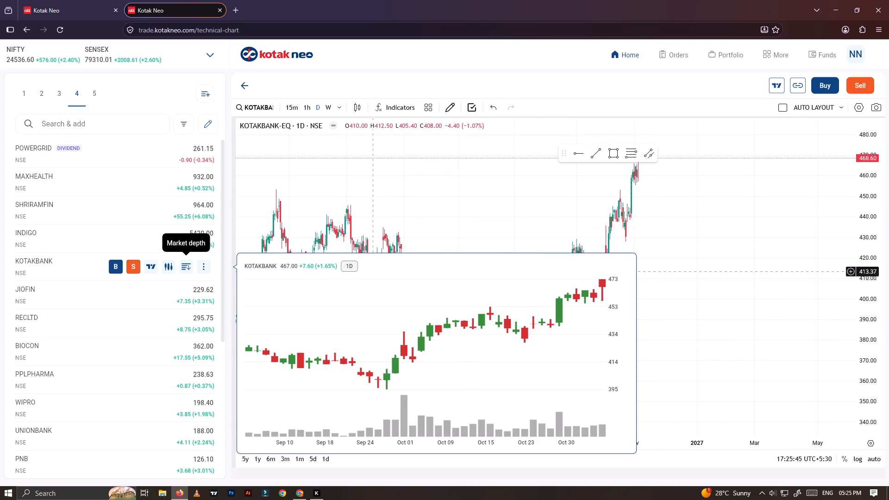
click(169, 267)
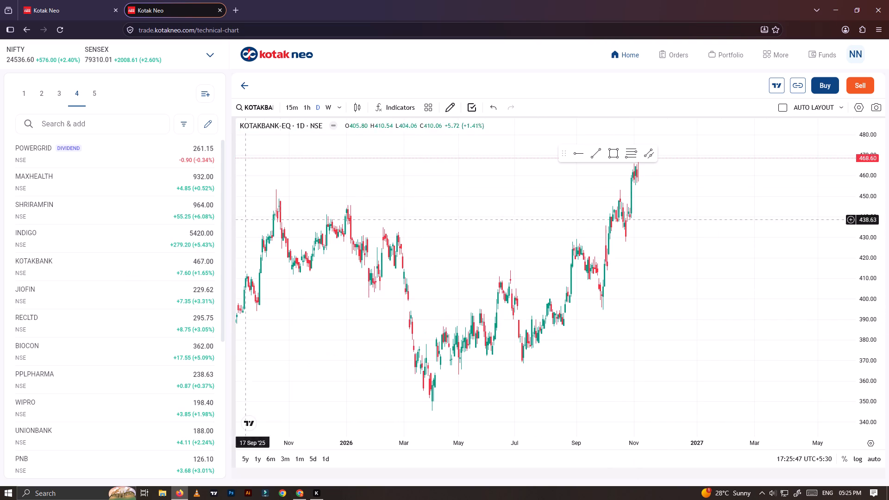
scroll(454, 260, down, 6)
click(325, 108)
scroll(407, 219, down, 8)
drag(880, 209, 874, 413)
scroll(653, 338, up, 9)
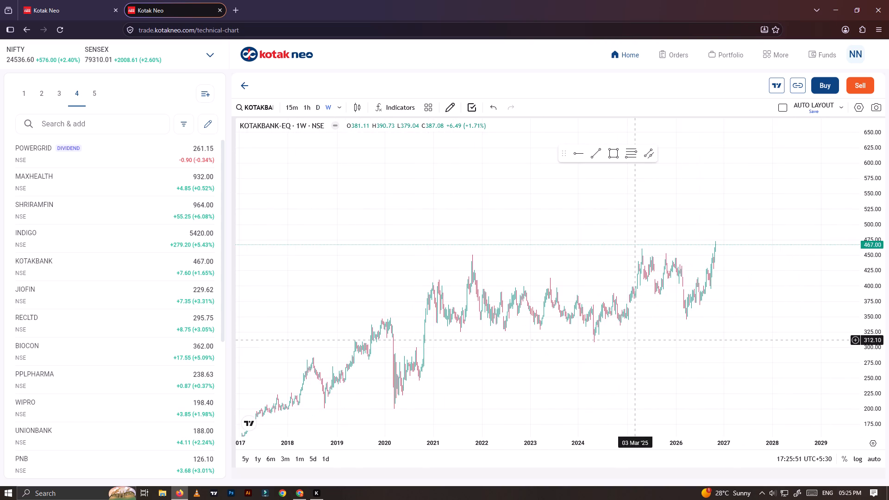
scroll(635, 340, up, 4)
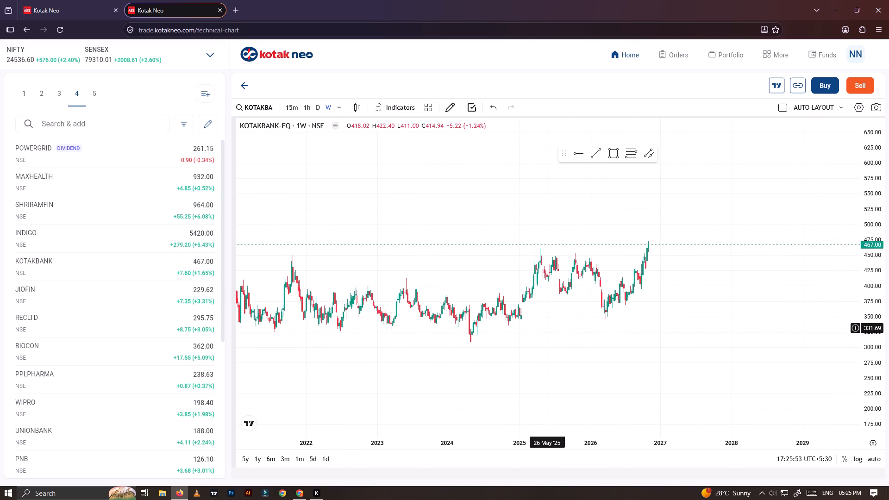
scroll(546, 330, down, 5)
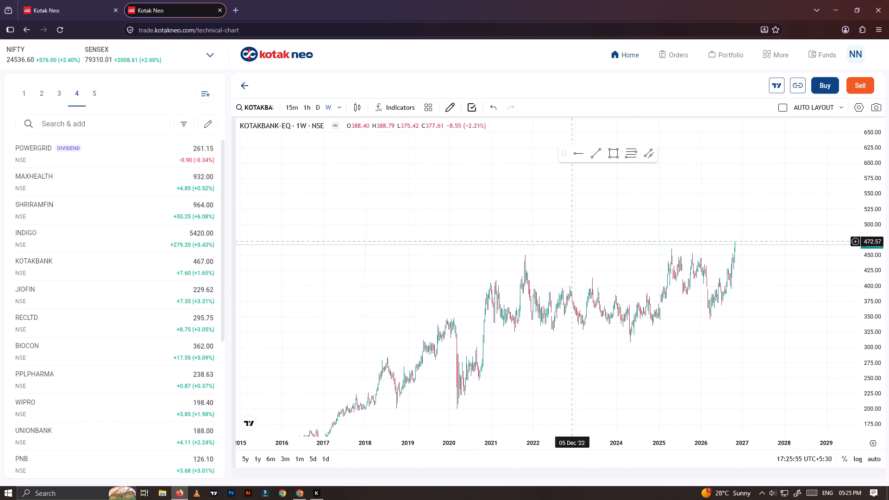
Draw a horizontal ray at about 328.67 from 1 March 2021, along the repeated 2021–2023 swing lows, and lock it.
click(582, 154)
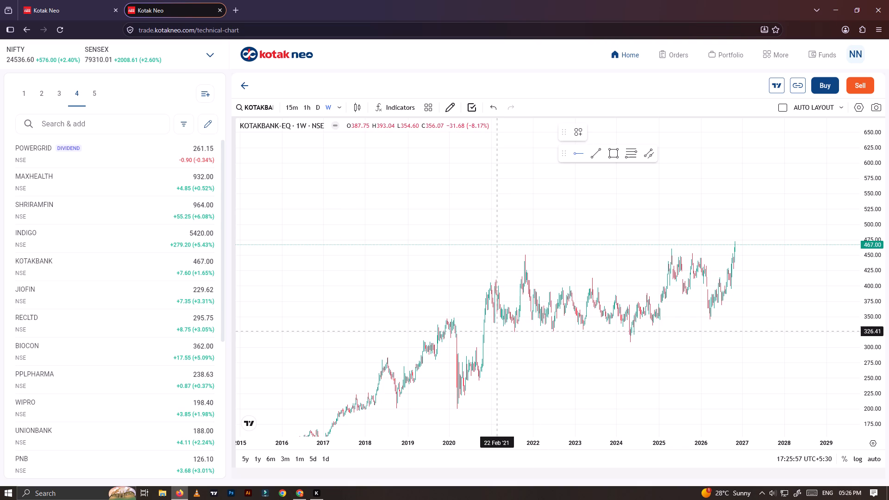
click(497, 330)
click(676, 135)
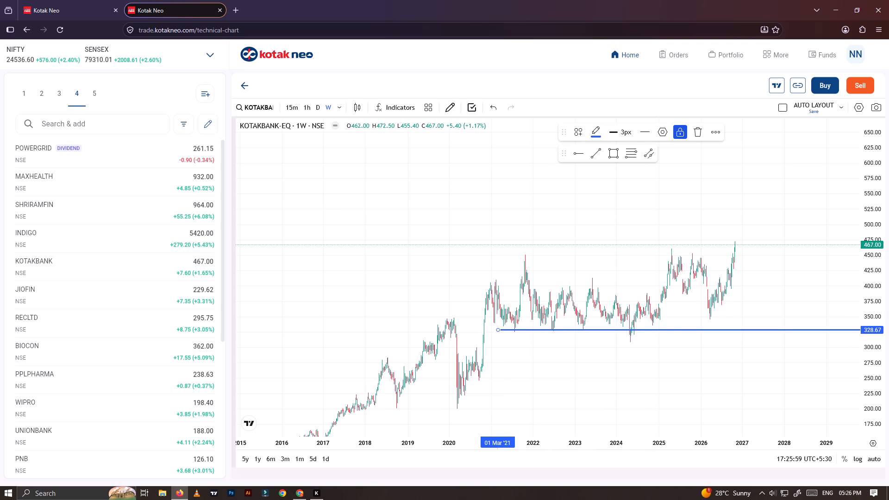
Draw a horizontal ray at about 446.96 from 7 April 2025, along the 2025 swing highs, and lock it.
scroll(621, 263, up, 5)
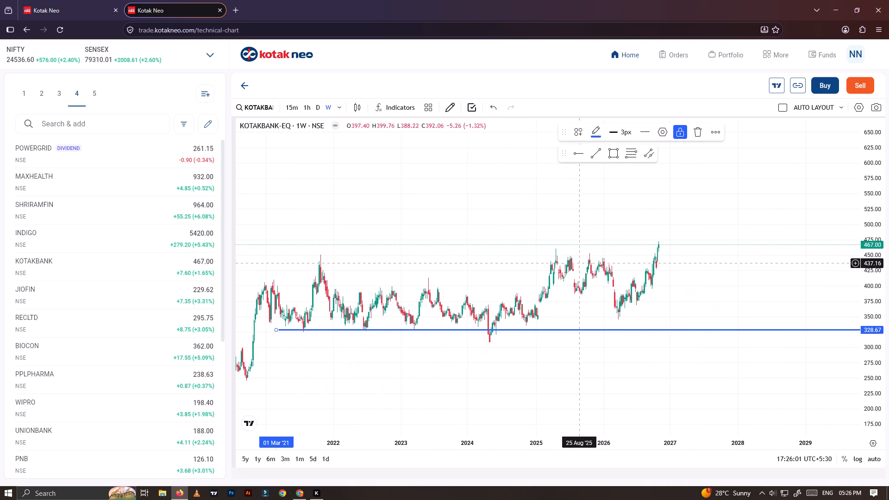
click(575, 154)
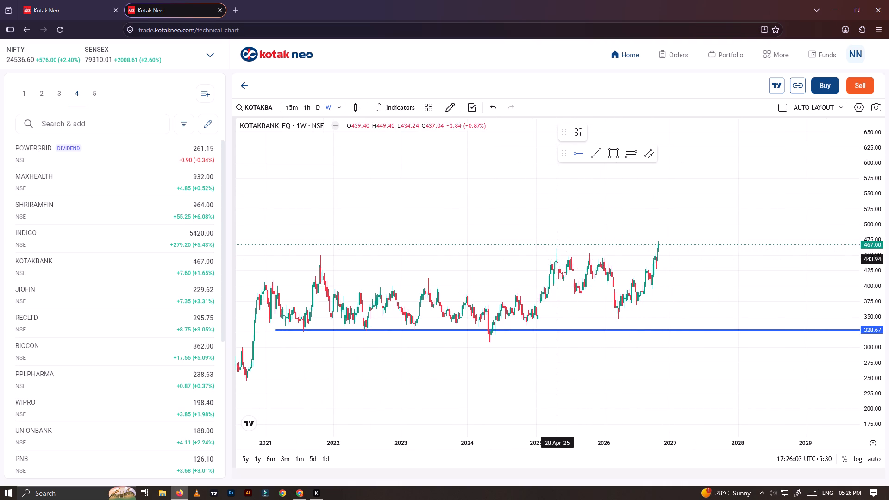
click(554, 257)
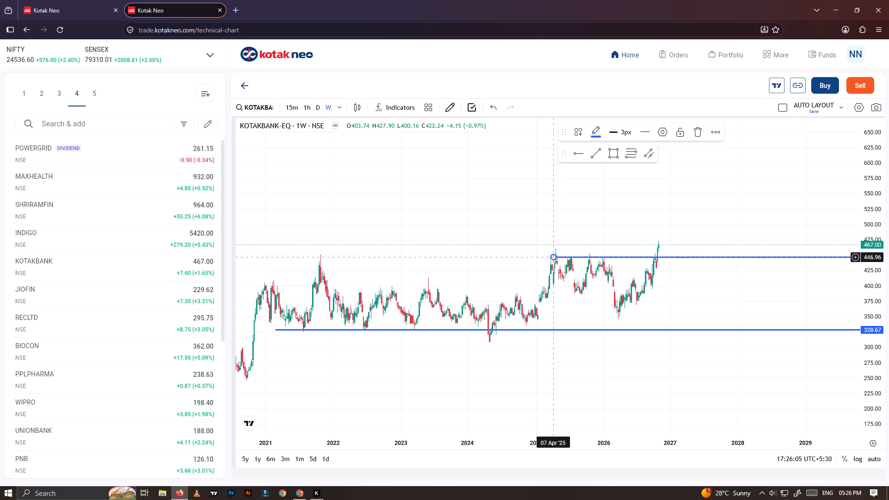
click(682, 137)
Switch KOTAKBANK to the daily timeframe and examine how price behaves around the two drawn horizontal levels.
scroll(622, 218, up, 5)
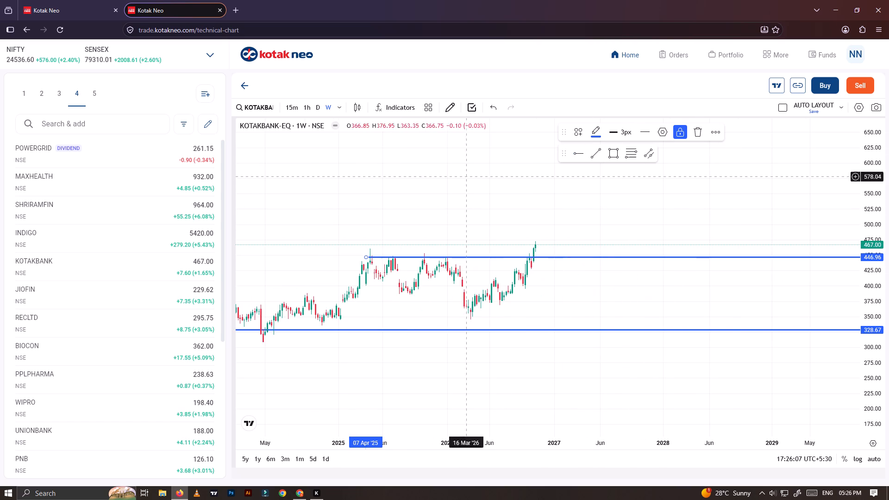
click(320, 106)
scroll(454, 284, down, 6)
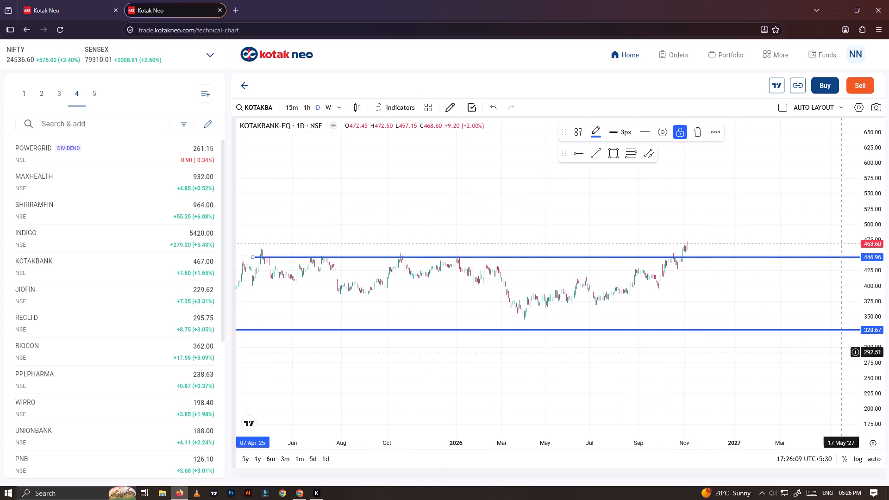
drag(882, 384, 864, 217)
scroll(577, 270, down, 6)
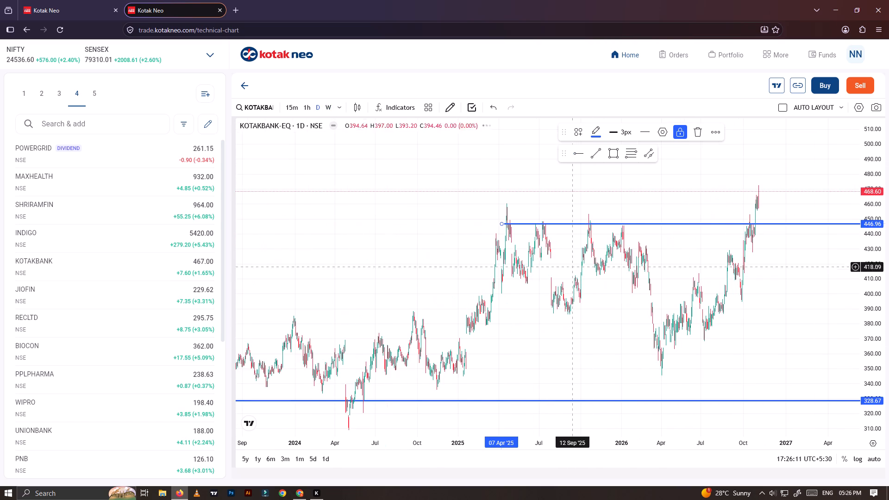
scroll(493, 223, up, 5)
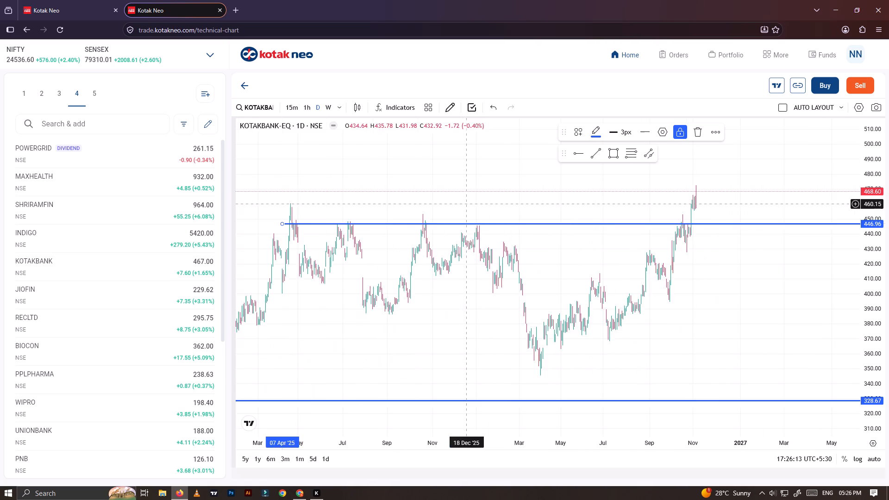
scroll(466, 204, up, 4)
scroll(466, 204, down, 5)
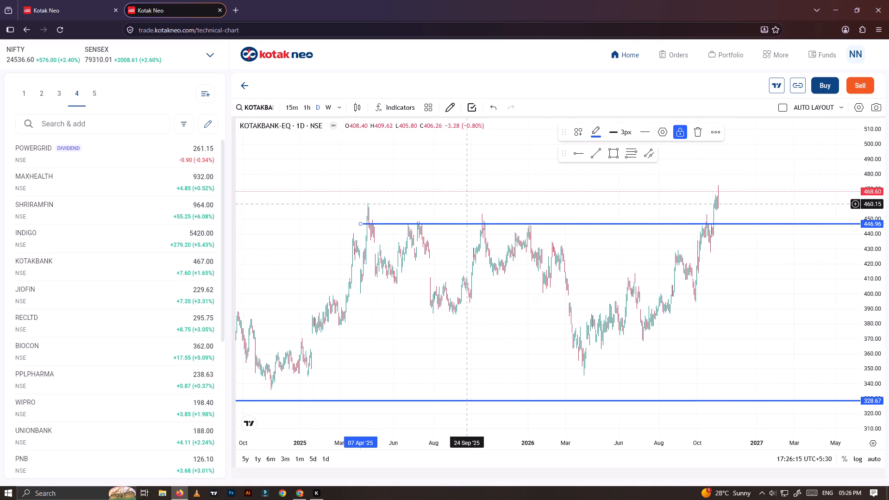
scroll(466, 204, down, 5)
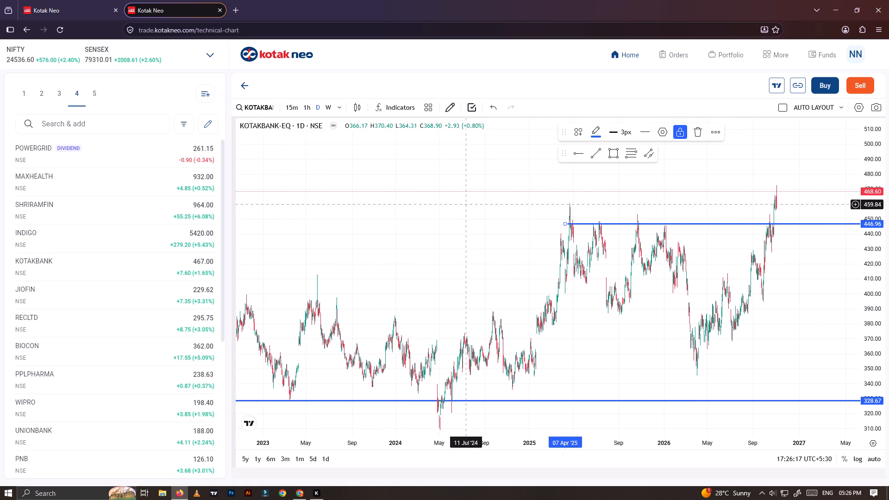
scroll(385, 208, down, 5)
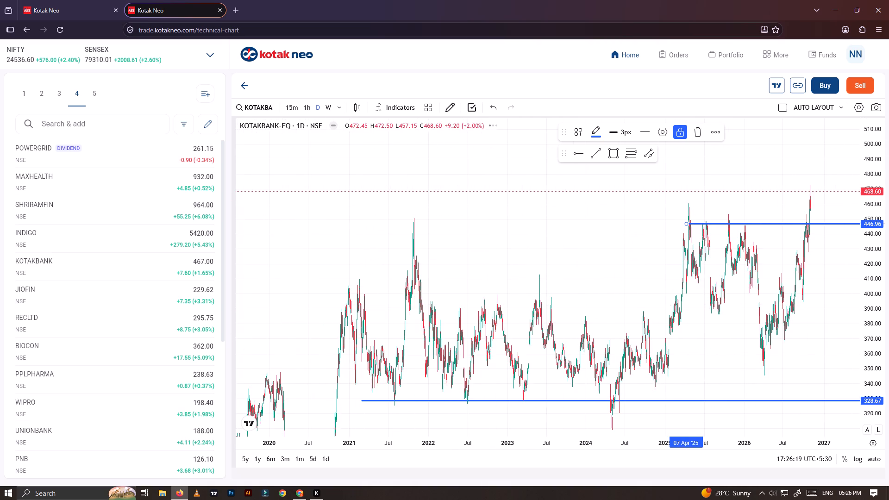
drag(878, 261, 853, 394)
scroll(582, 289, up, 7)
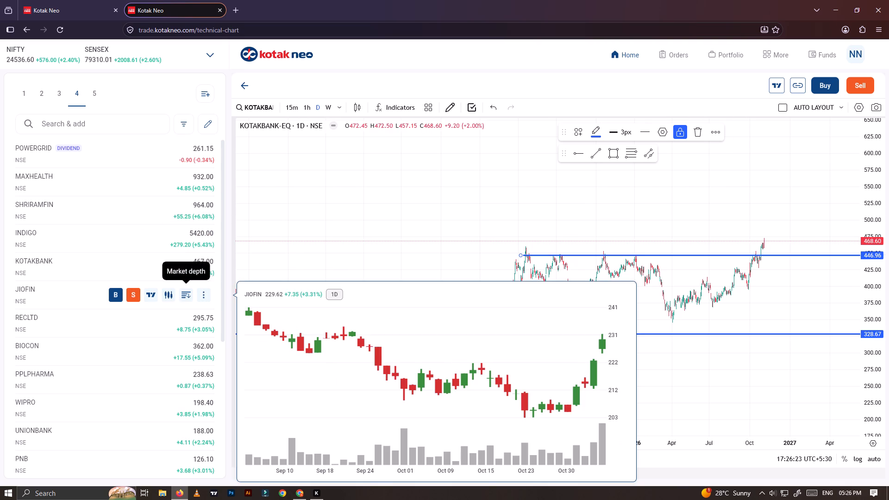
Open the JIOFIN technical chart on the weekly timeframe and bring its full price history since 2023 into view.
click(172, 297)
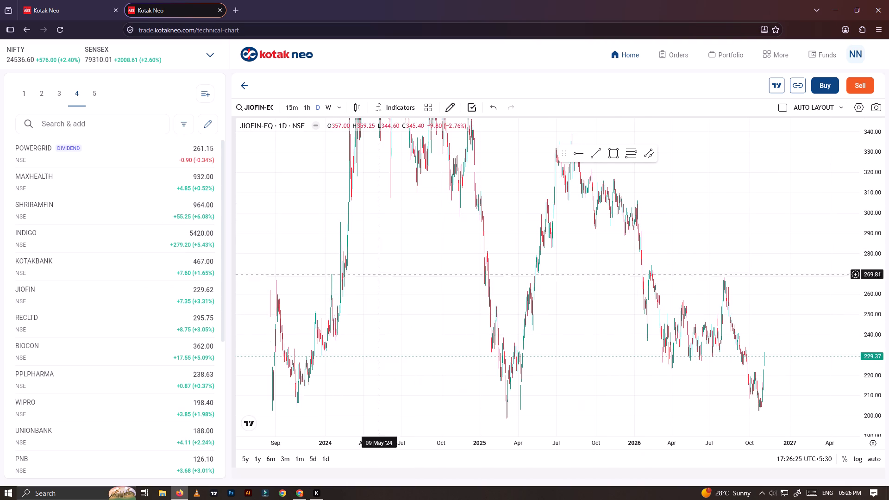
scroll(490, 287, down, 7)
click(325, 107)
drag(875, 193, 883, 431)
scroll(649, 324, up, 12)
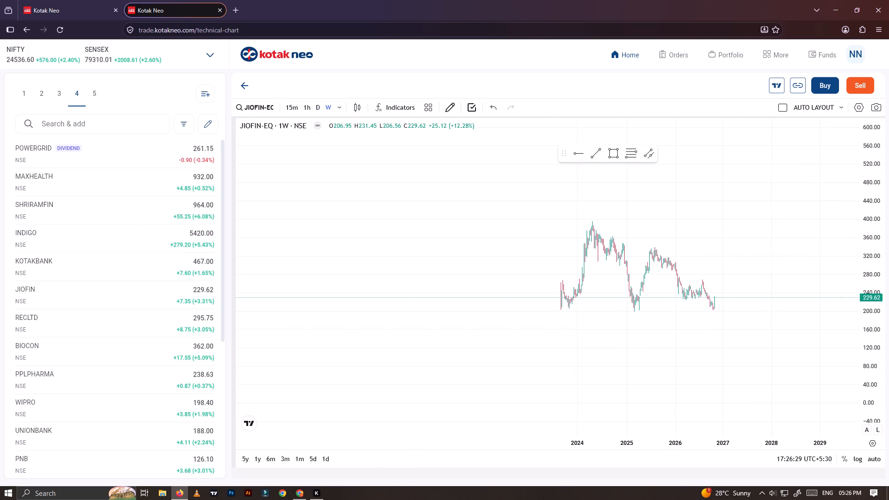
drag(879, 381, 850, 221)
scroll(617, 286, up, 2)
drag(663, 322, 658, 291)
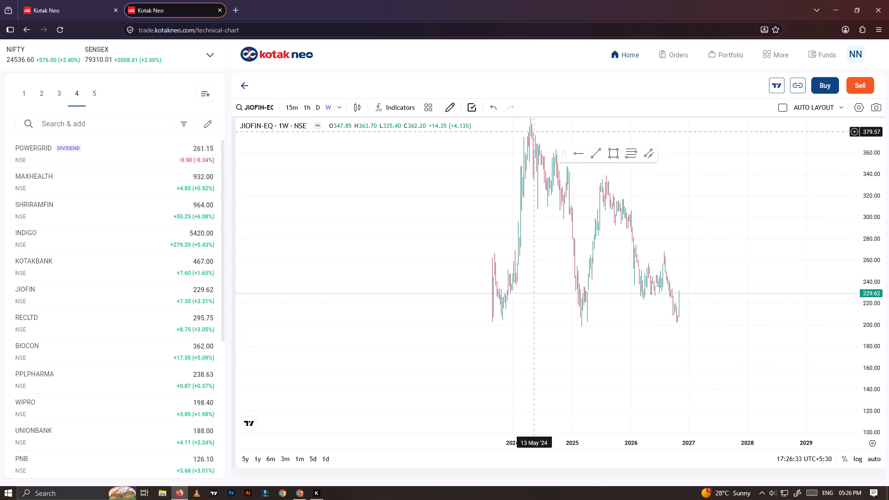
drag(869, 243, 868, 340)
scroll(520, 323, up, 4)
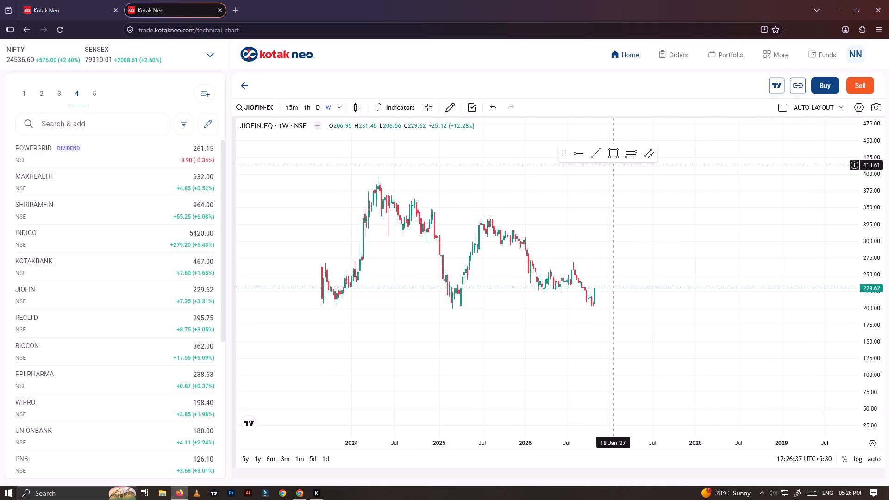
Draw a horizontal ray at about 203.67 from just before the first 2023 candle, along the major lows, and lock it.
click(580, 154)
click(314, 306)
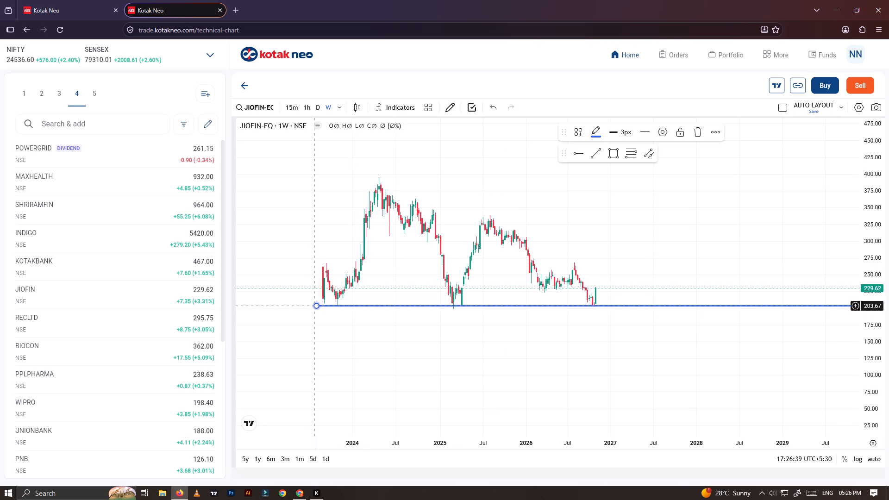
click(675, 136)
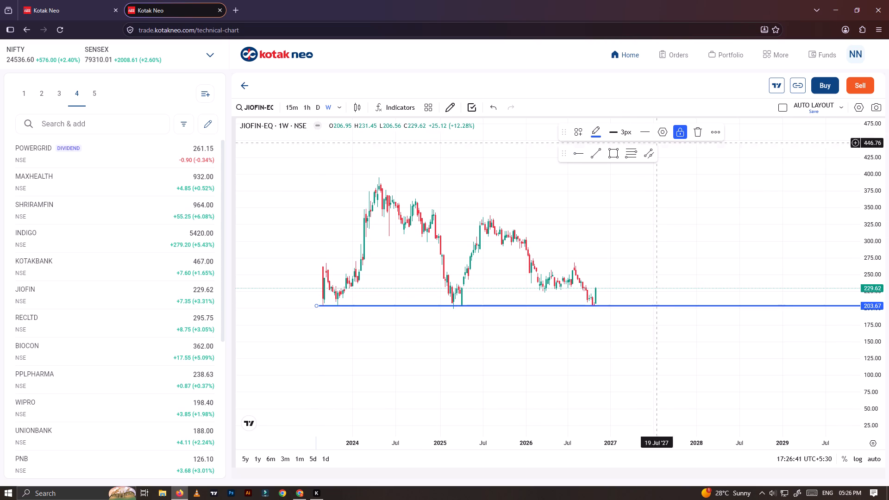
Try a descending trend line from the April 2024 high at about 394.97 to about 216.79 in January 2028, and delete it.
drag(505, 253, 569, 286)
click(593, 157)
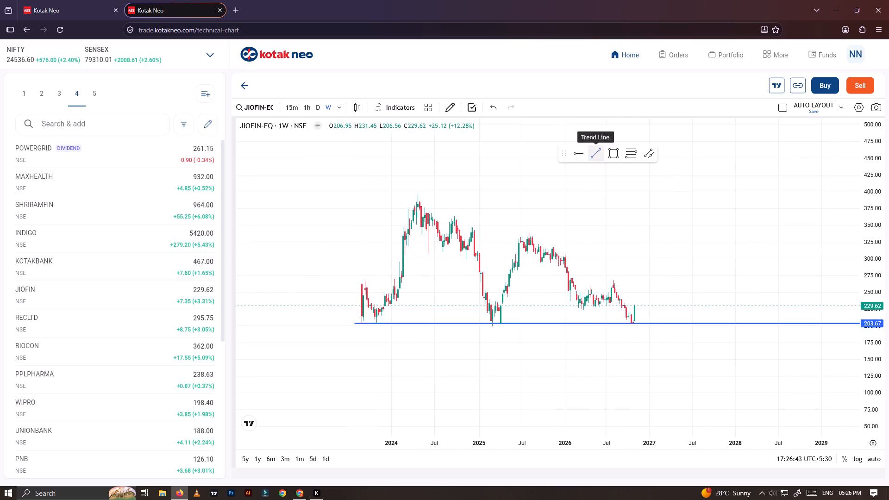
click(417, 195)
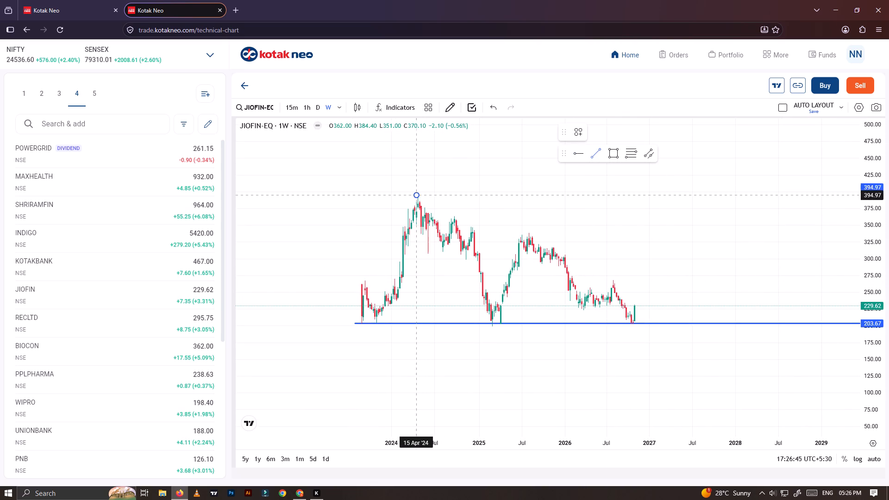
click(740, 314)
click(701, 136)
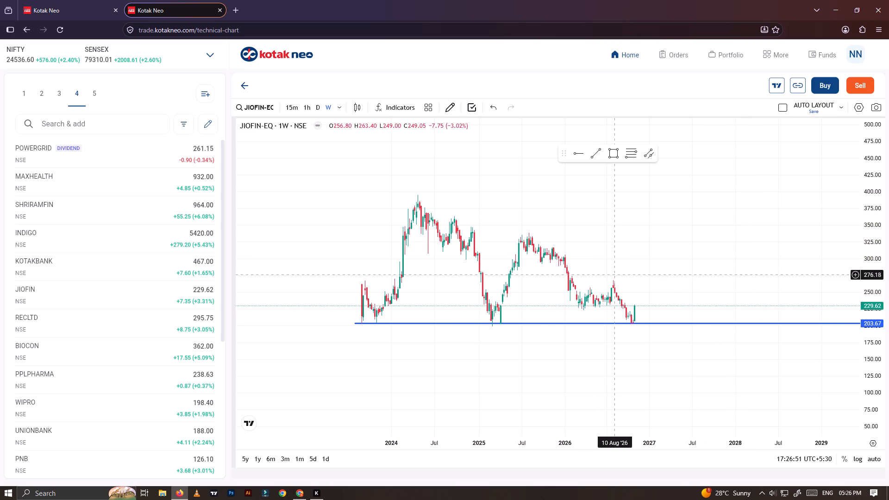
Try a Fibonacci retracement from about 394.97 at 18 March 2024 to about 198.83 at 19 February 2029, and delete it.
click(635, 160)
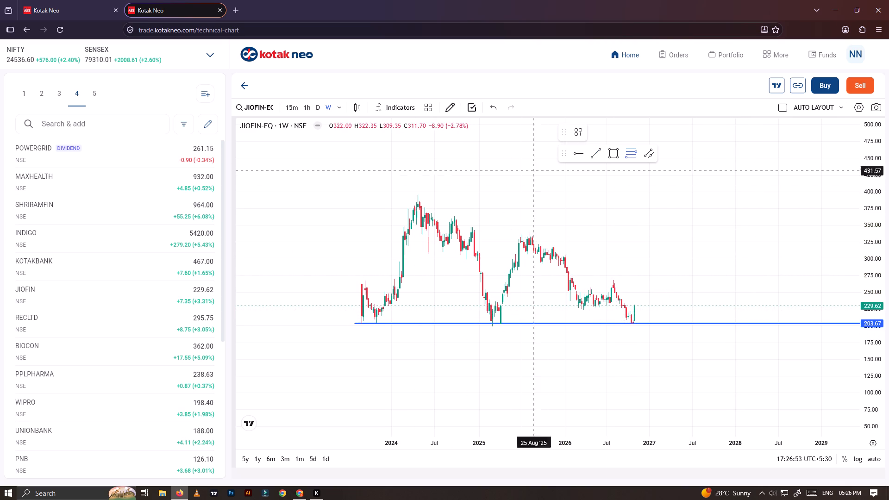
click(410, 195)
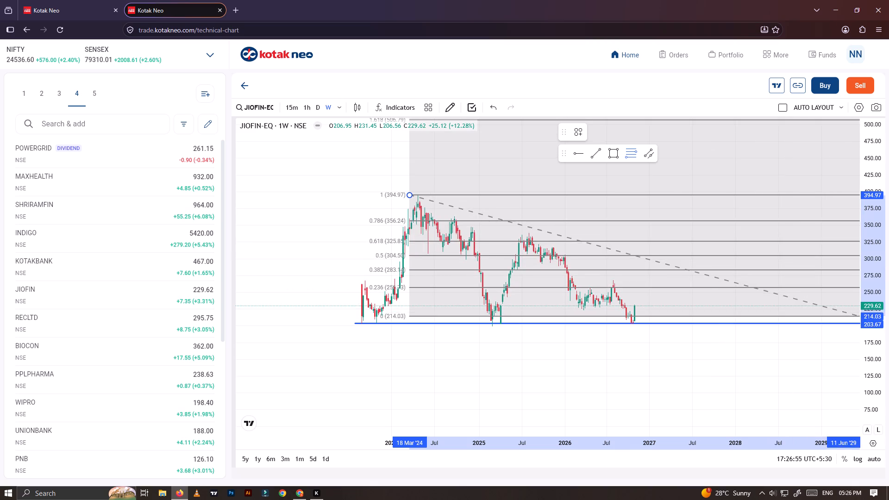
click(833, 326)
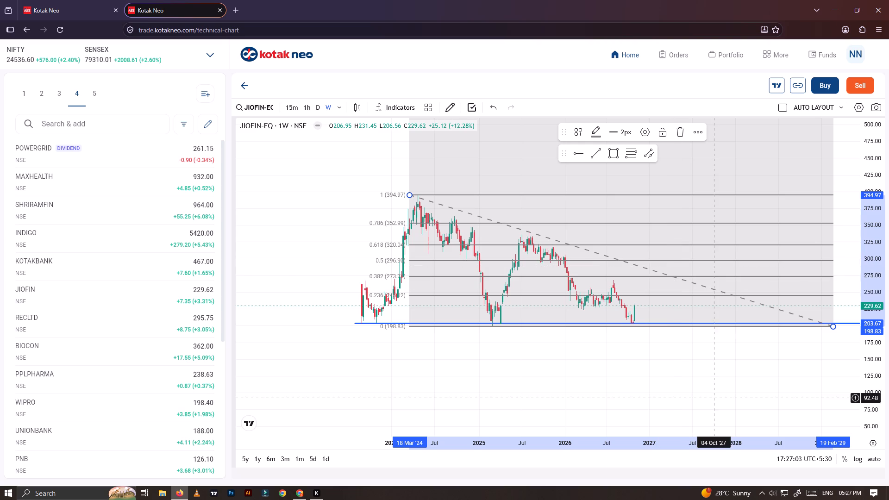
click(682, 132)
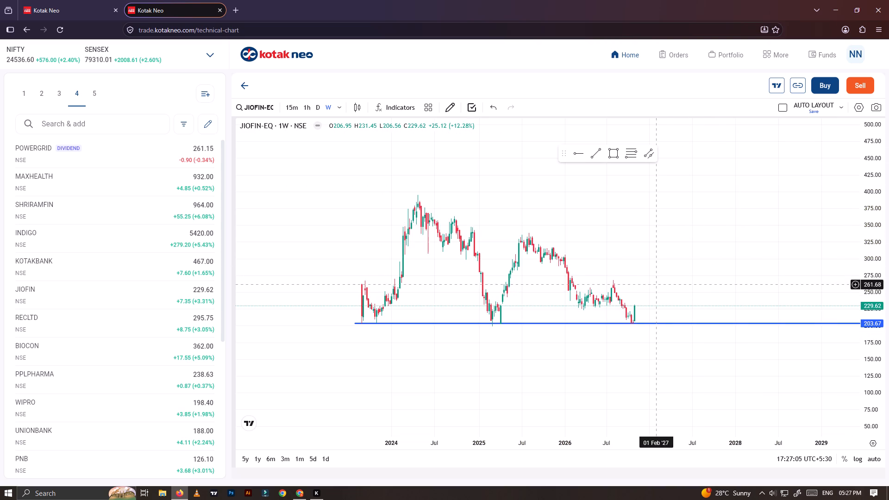
Draw a horizontal ray at about 228.53 from 17 February 2025, along the early-2026 lows, and lock it.
scroll(655, 287, up, 3)
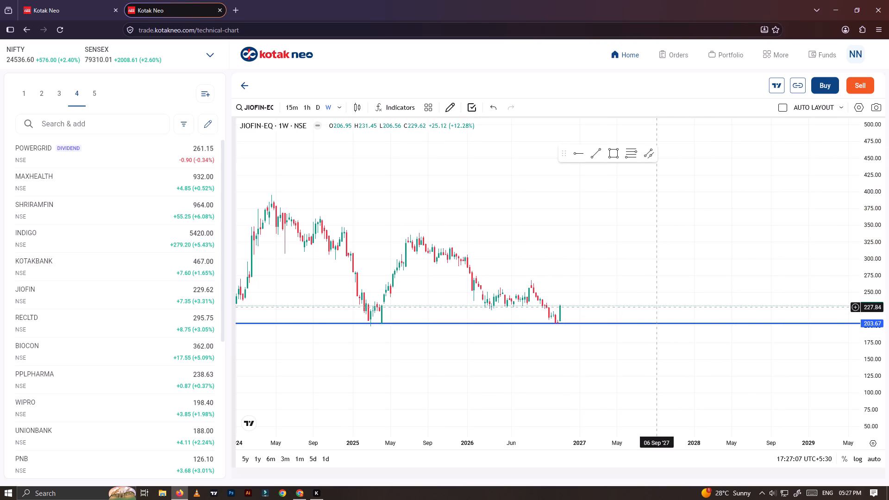
scroll(657, 307, down, 3)
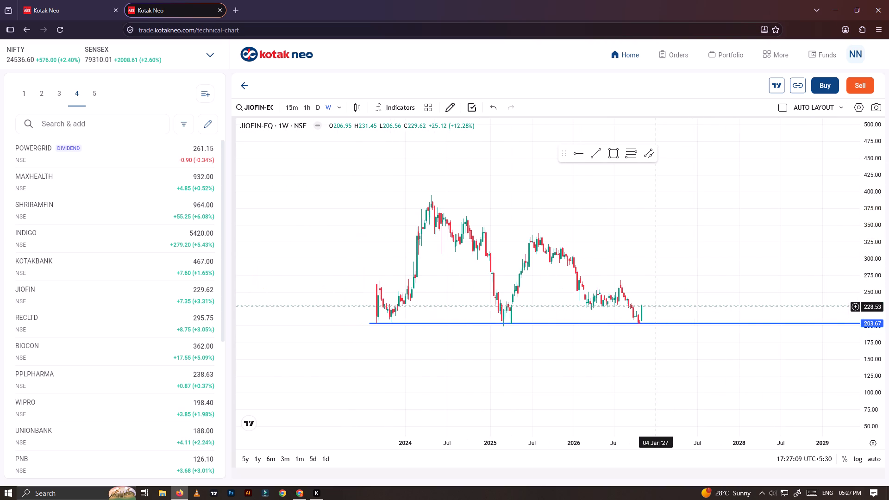
click(578, 150)
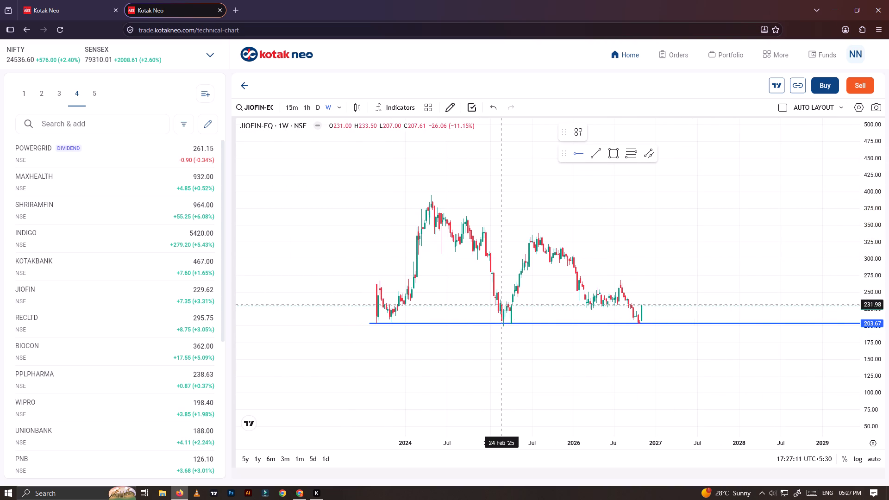
click(501, 306)
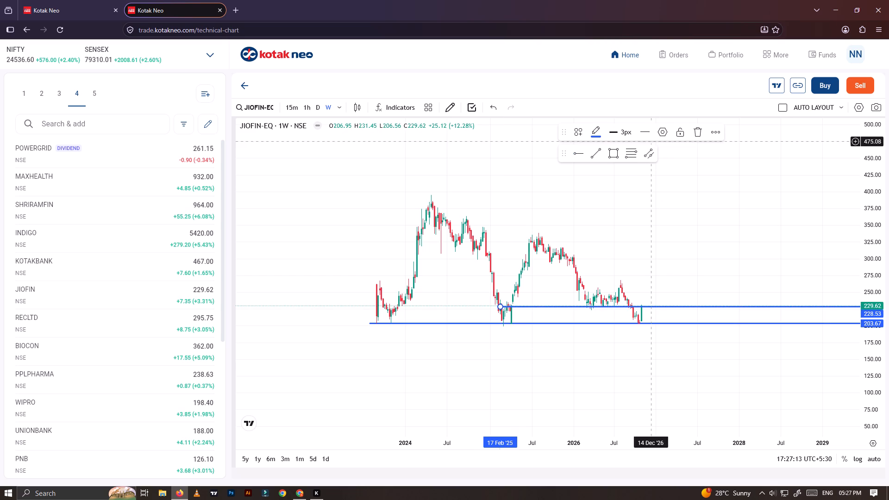
click(674, 134)
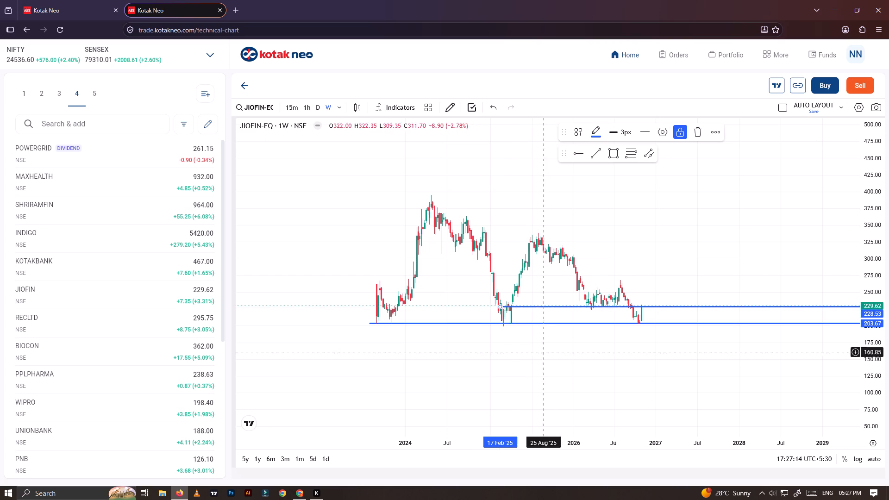